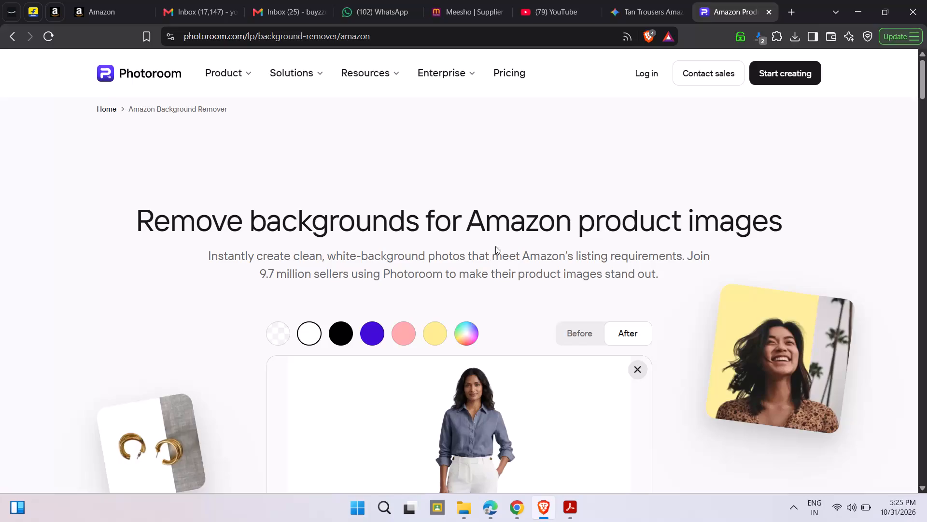
Close the Photoroom background remover page.
{"action": "scroll", "coordinate": [556, 362], "scroll_direction": "down", "scroll_amount": 3}
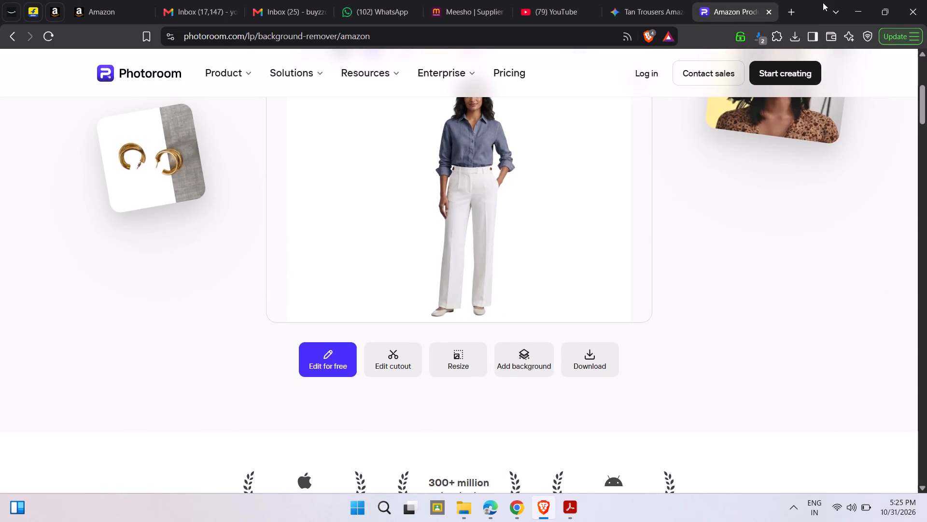
{"action": "left_click", "coordinate": [771, 15]}
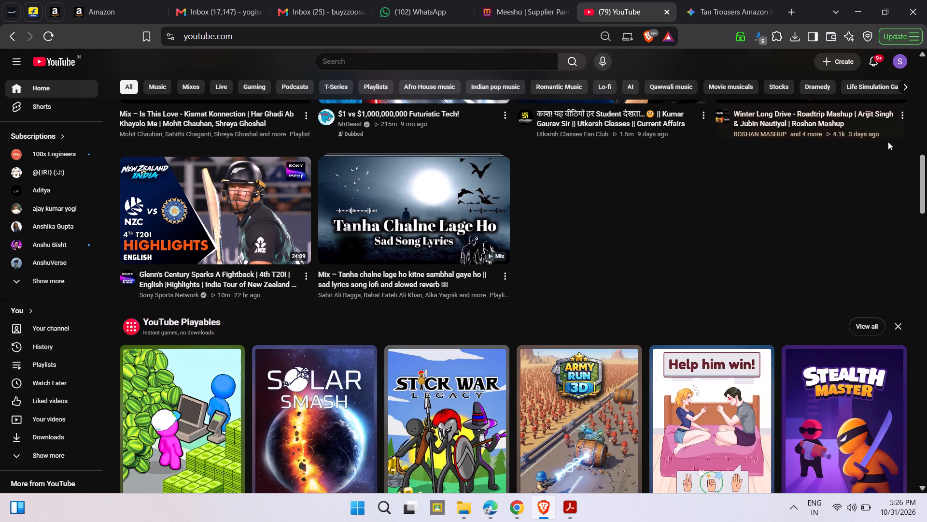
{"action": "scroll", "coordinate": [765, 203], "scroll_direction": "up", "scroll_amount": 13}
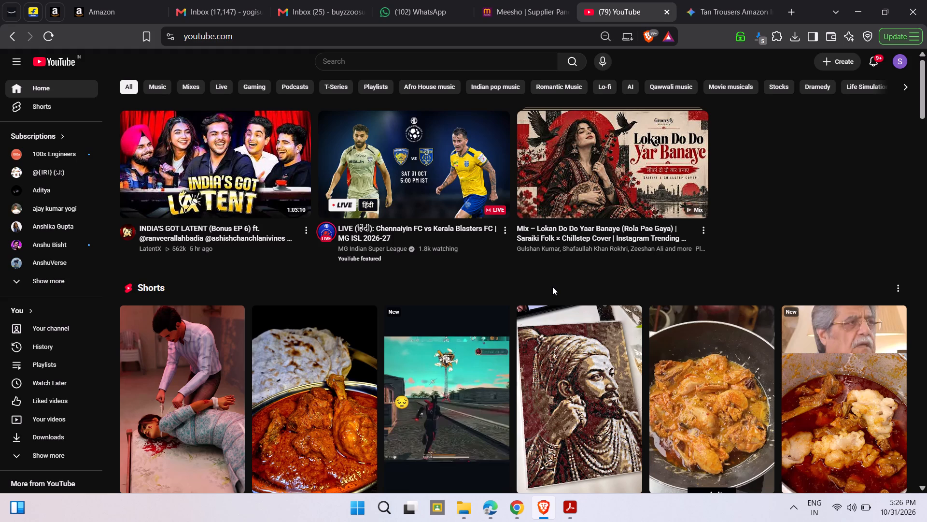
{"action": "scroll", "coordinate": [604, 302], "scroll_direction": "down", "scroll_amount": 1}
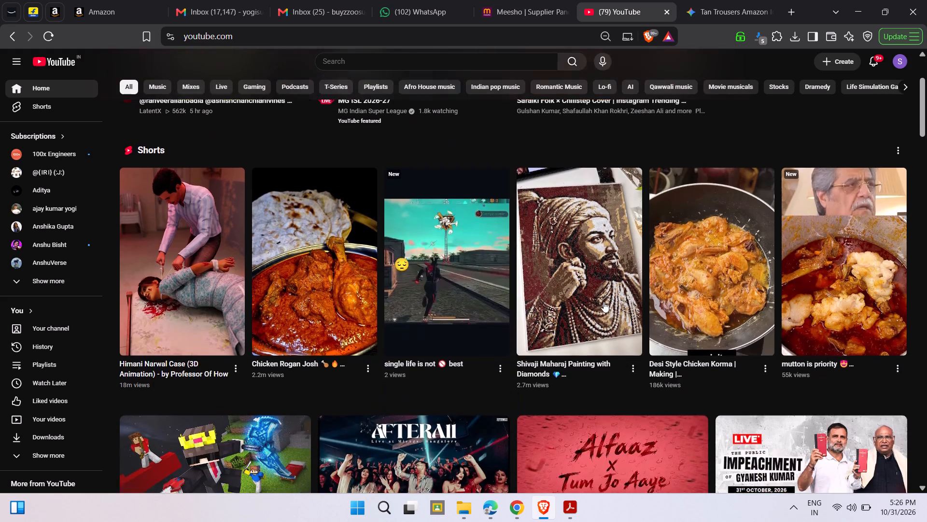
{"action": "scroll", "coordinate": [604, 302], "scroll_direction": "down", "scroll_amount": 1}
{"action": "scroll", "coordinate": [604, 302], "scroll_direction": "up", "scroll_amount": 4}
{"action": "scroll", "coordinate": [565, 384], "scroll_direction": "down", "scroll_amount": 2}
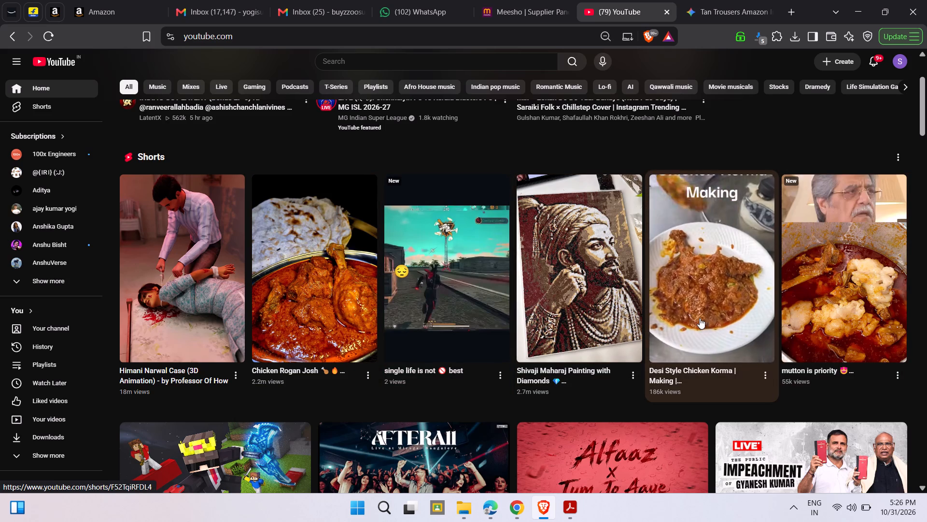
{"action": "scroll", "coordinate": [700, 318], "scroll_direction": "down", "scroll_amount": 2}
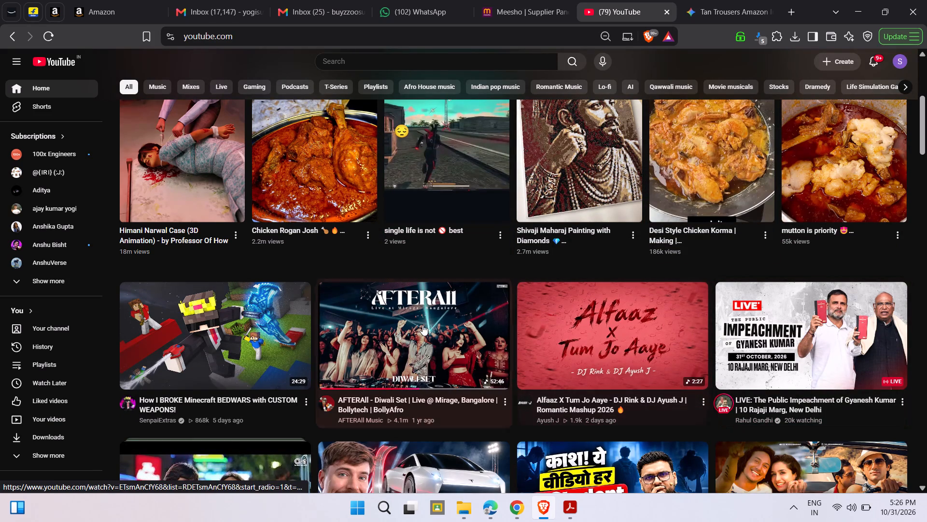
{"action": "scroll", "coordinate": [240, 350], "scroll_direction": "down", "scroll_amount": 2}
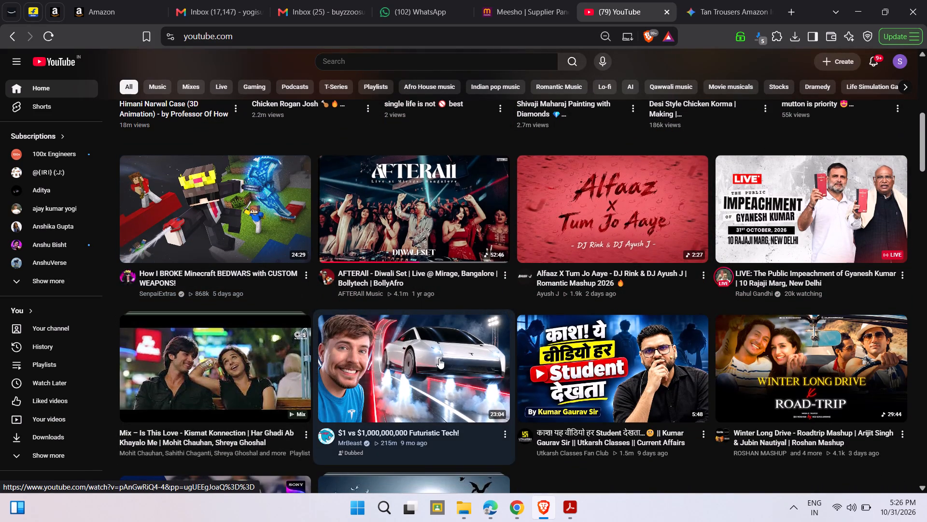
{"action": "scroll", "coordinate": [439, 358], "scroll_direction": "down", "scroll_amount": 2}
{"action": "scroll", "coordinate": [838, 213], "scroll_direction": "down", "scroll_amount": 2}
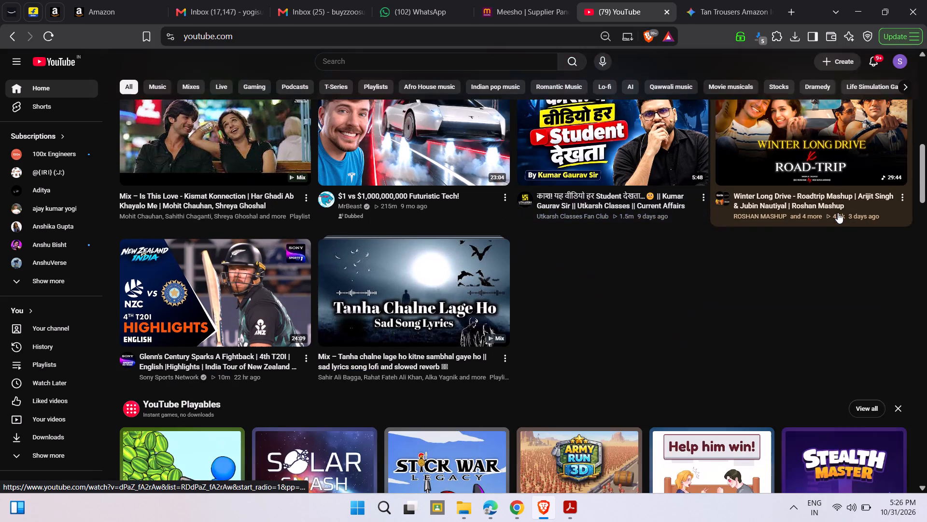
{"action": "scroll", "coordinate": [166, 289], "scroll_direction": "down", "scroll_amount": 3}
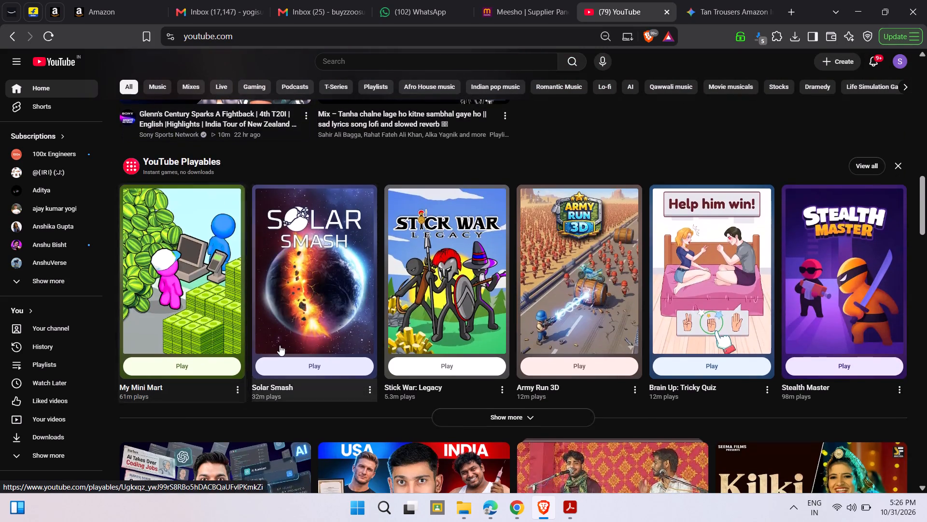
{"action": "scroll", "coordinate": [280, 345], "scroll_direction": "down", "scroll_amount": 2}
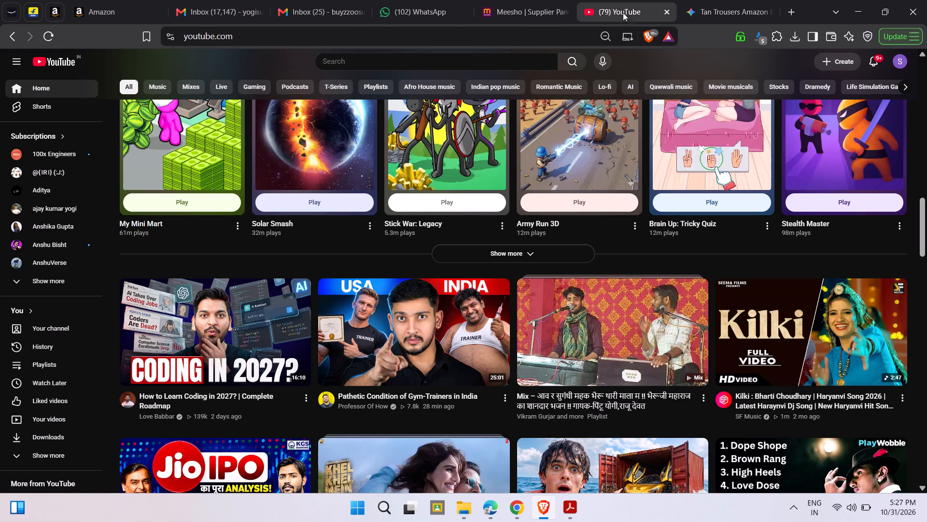
Reload the Seller Central Manage Orders page and dismiss the Easy Ship and Bulk Label Printing notices.
{"action": "left_click", "coordinate": [114, 10]}
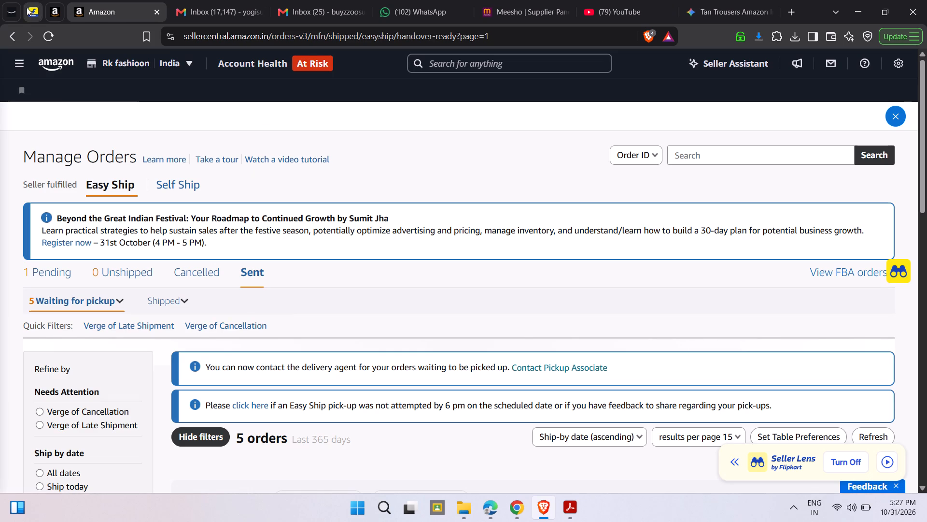
{"action": "left_click", "coordinate": [58, 12]}
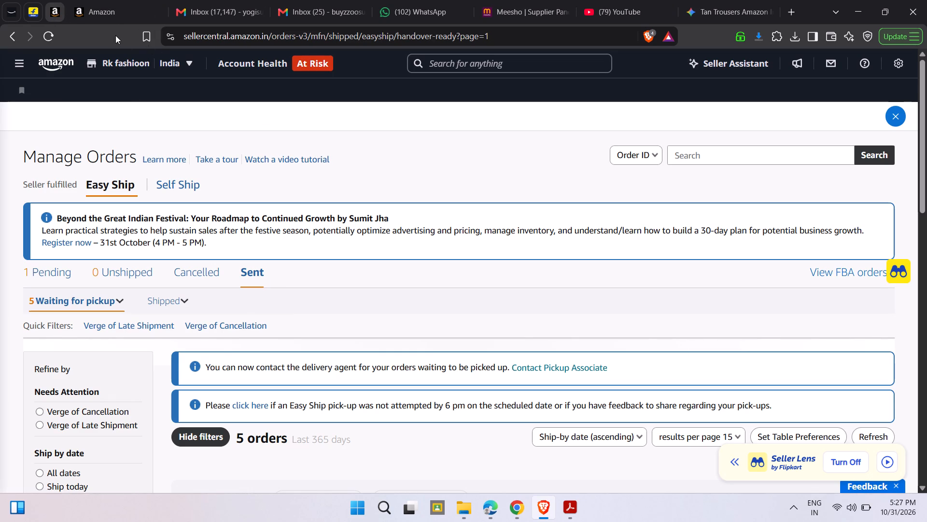
{"action": "left_click", "coordinate": [109, 16]}
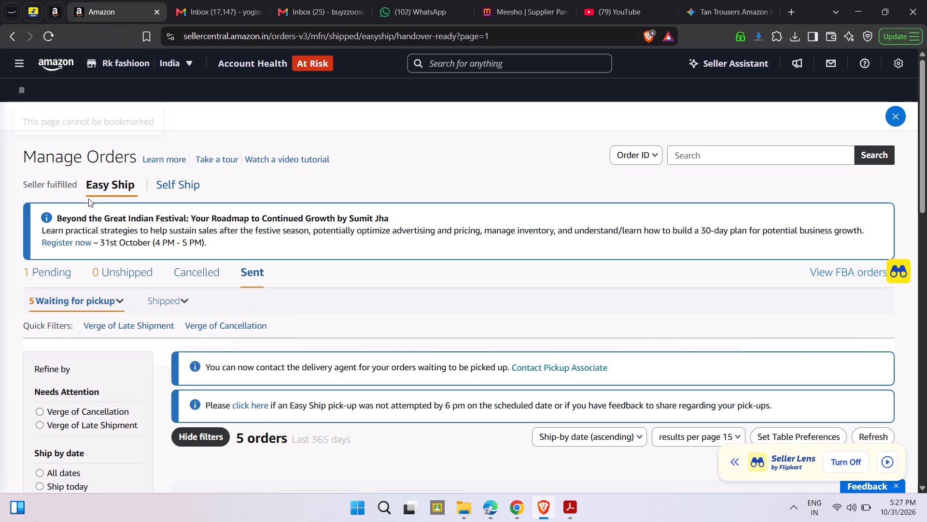
{"action": "left_click", "coordinate": [49, 44]}
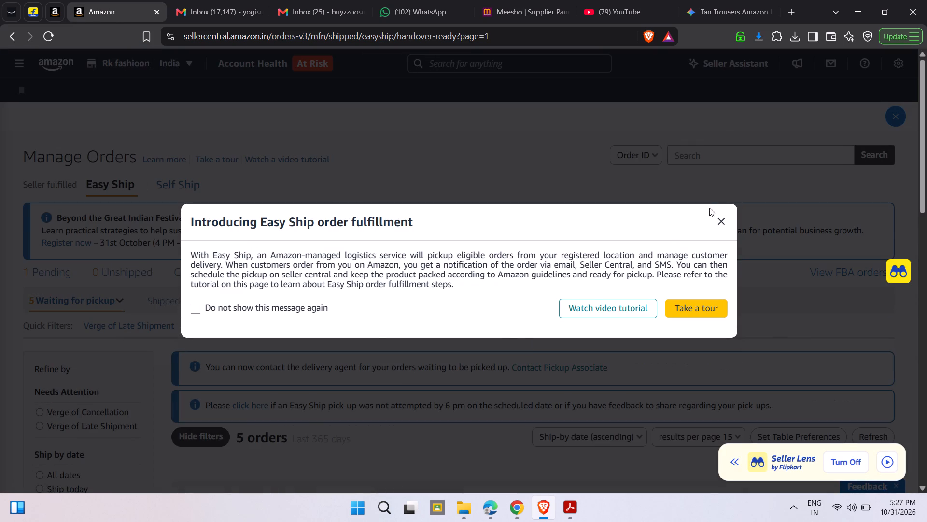
{"action": "left_click", "coordinate": [725, 218]}
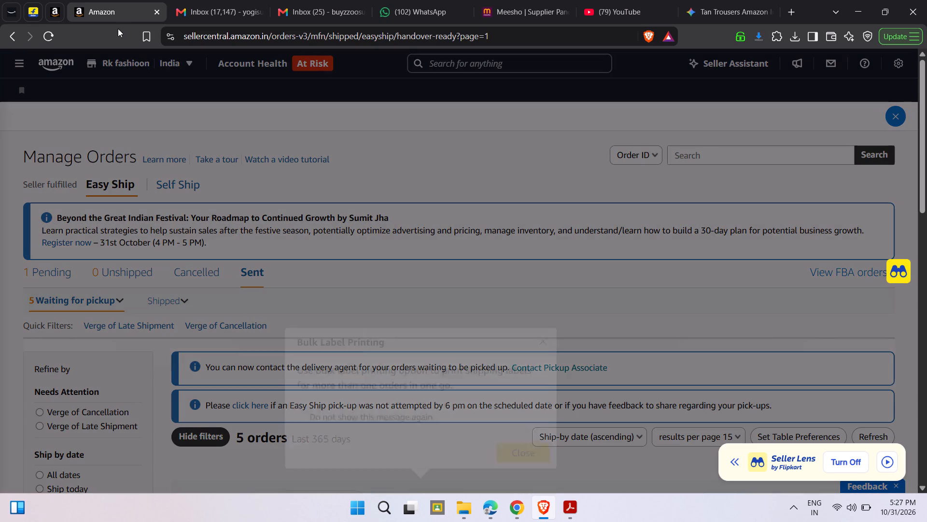
{"action": "left_click", "coordinate": [550, 341]}
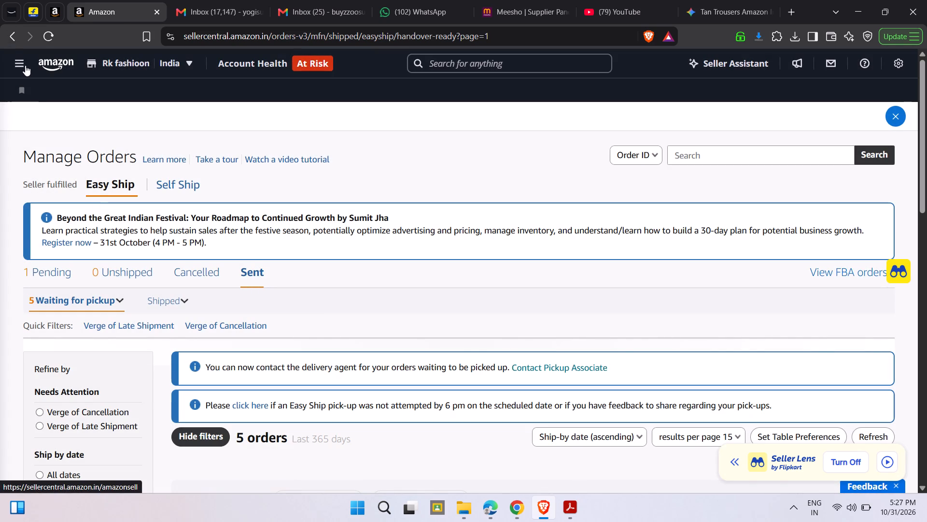
Open the Seller Central My business dashboard and look over the sales overview.
{"action": "left_click", "coordinate": [25, 65]}
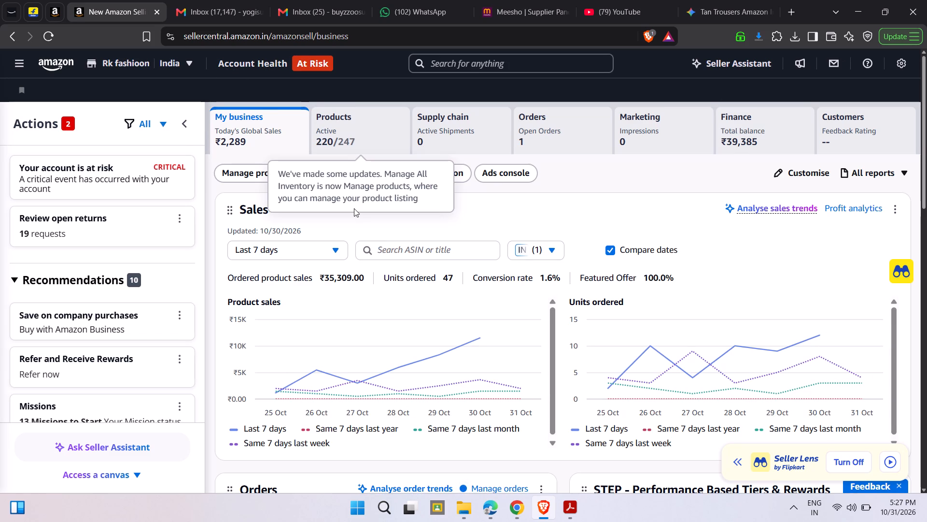
{"action": "scroll", "coordinate": [459, 290], "scroll_direction": "down", "scroll_amount": 1}
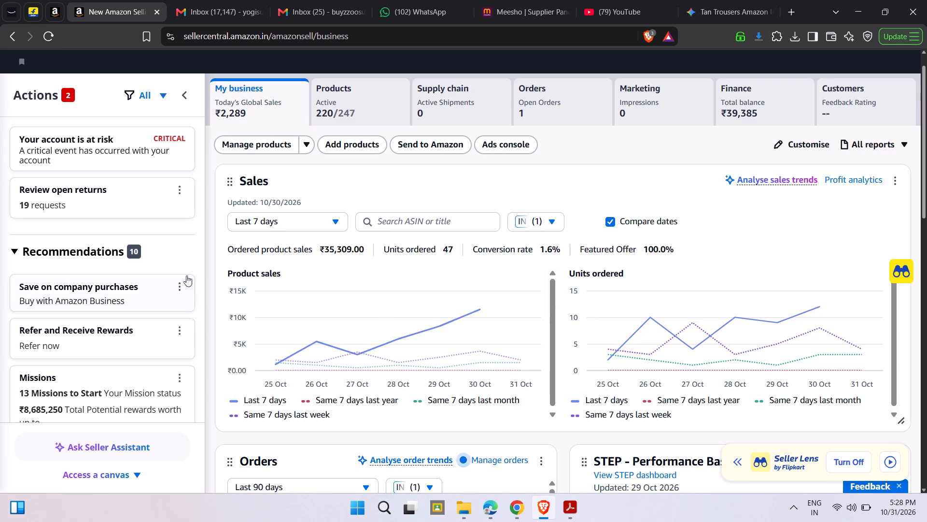
{"action": "scroll", "coordinate": [118, 191], "scroll_direction": "up", "scroll_amount": 5}
{"action": "scroll", "coordinate": [98, 282], "scroll_direction": "up", "scroll_amount": 4}
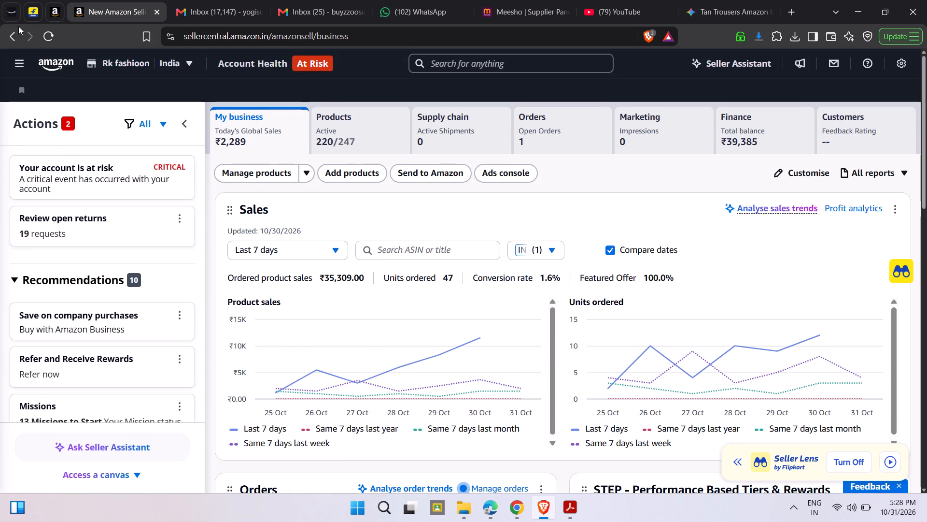
Go to Manage products in Seller Central and start adding a new product.
{"action": "left_click", "coordinate": [20, 66]}
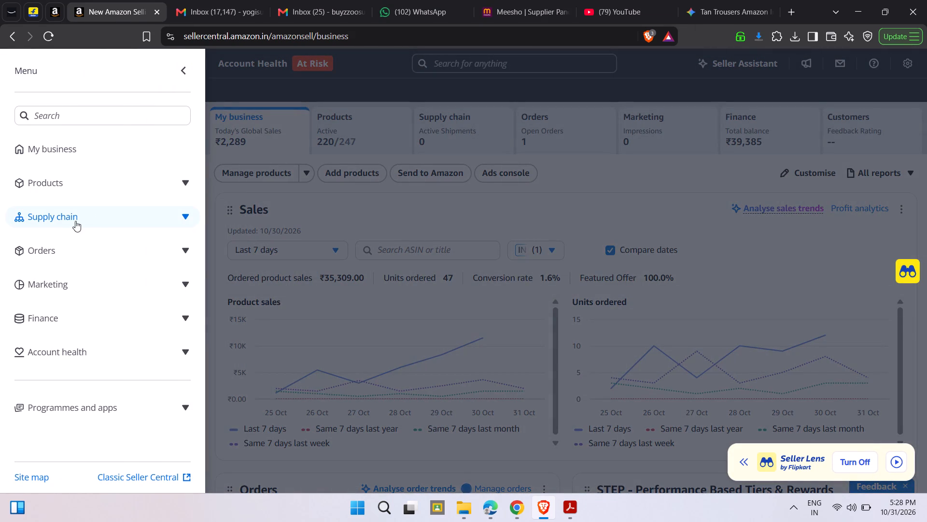
{"action": "left_click", "coordinate": [55, 255]}
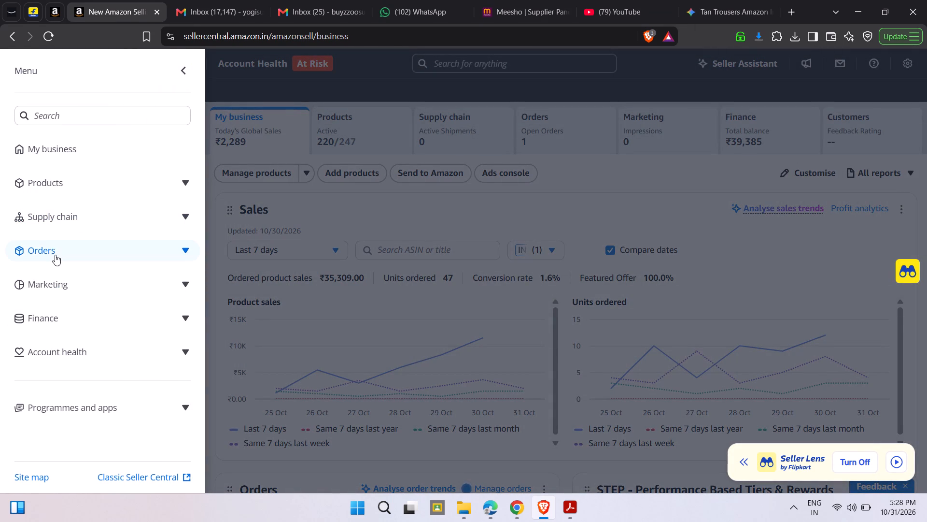
{"action": "left_click", "coordinate": [62, 180]}
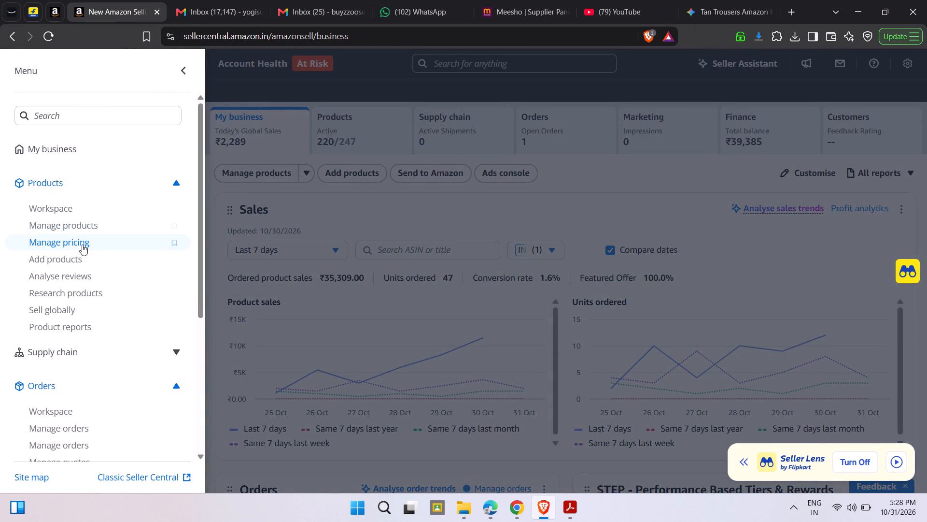
{"action": "left_click", "coordinate": [84, 223]}
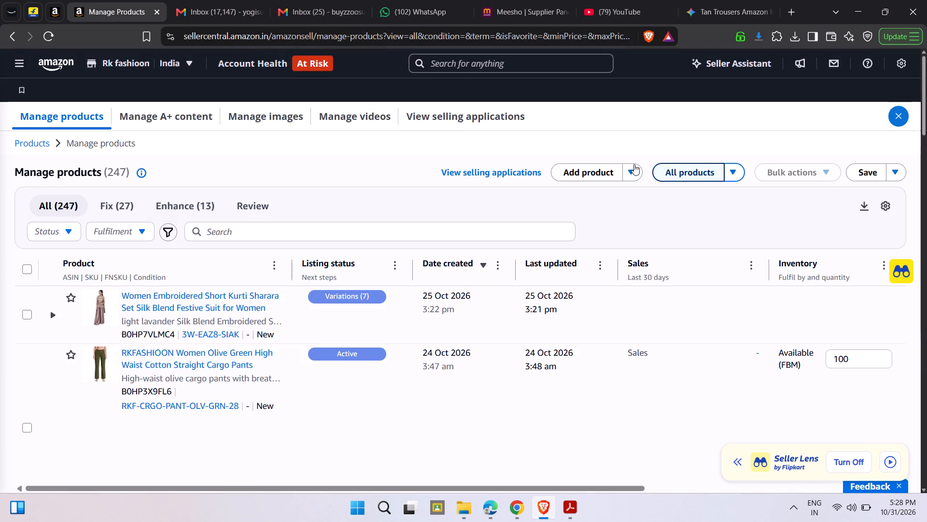
{"action": "left_click", "coordinate": [595, 170]}
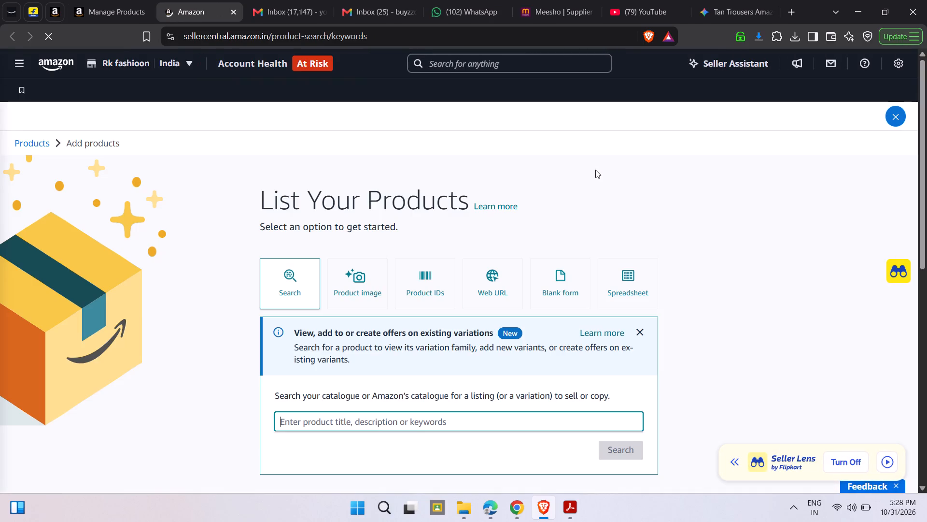
Search the Amazon catalogue for "koren pant" and look through the matching listings.
{"action": "left_click", "coordinate": [391, 419]}
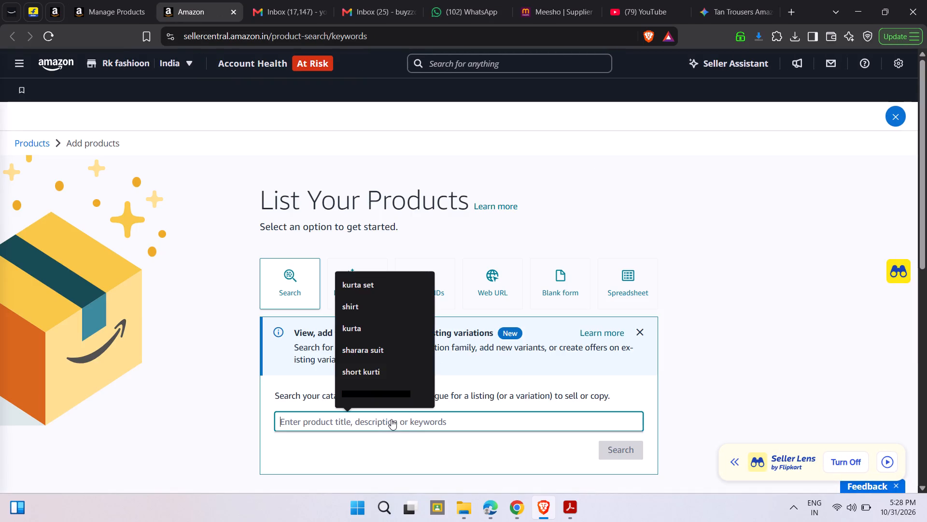
{"action": "type", "text": "kor"}
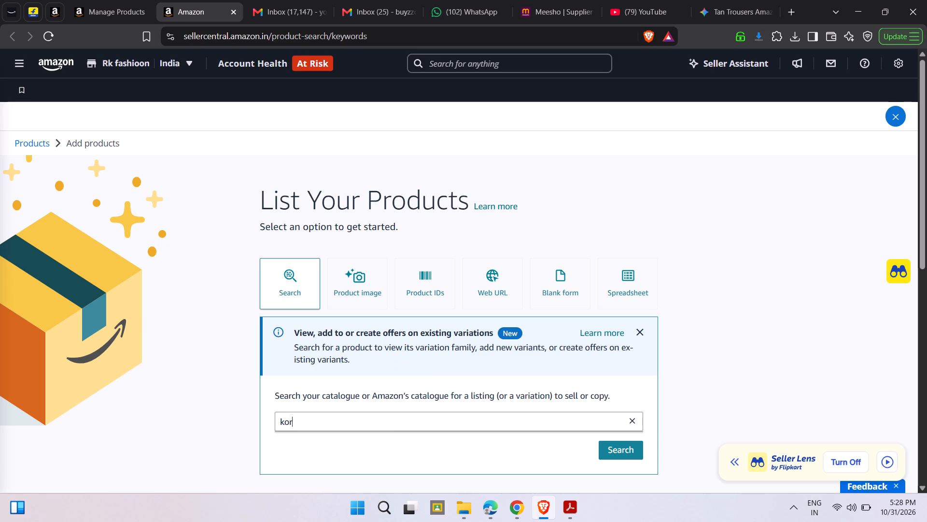
{"action": "type", "text": "en pant"}
{"action": "key", "text": "space"}
{"action": "key", "text": "Return"}
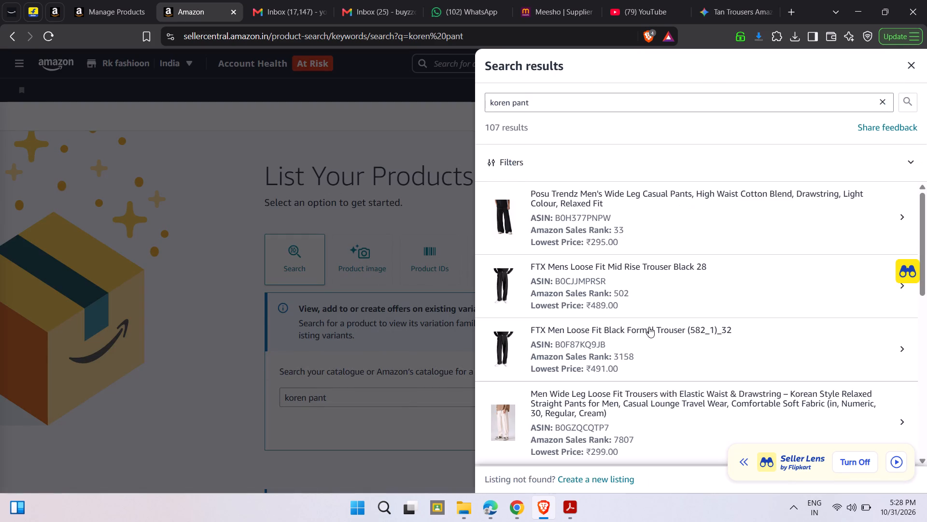
{"action": "scroll", "coordinate": [649, 327], "scroll_direction": "down", "scroll_amount": 5}
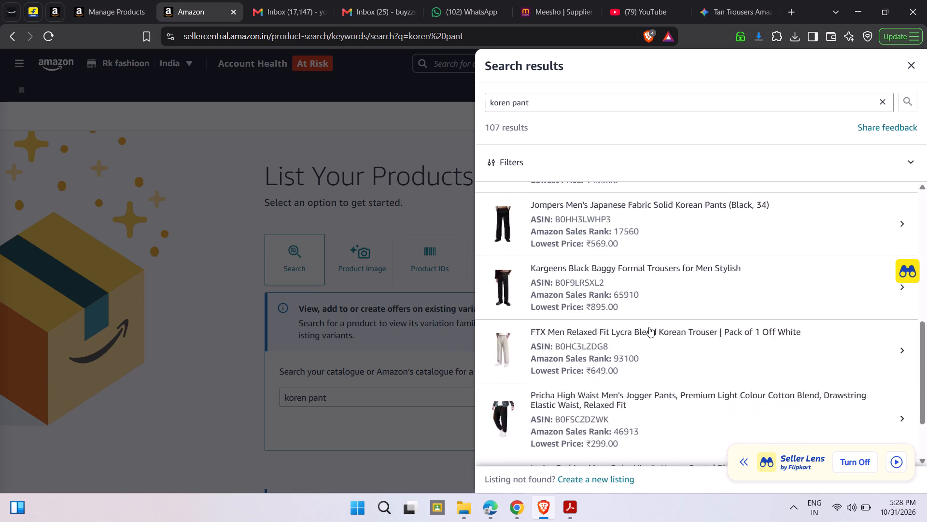
{"action": "scroll", "coordinate": [649, 327], "scroll_direction": "down", "scroll_amount": 3}
{"action": "scroll", "coordinate": [571, 352], "scroll_direction": "down", "scroll_amount": 3}
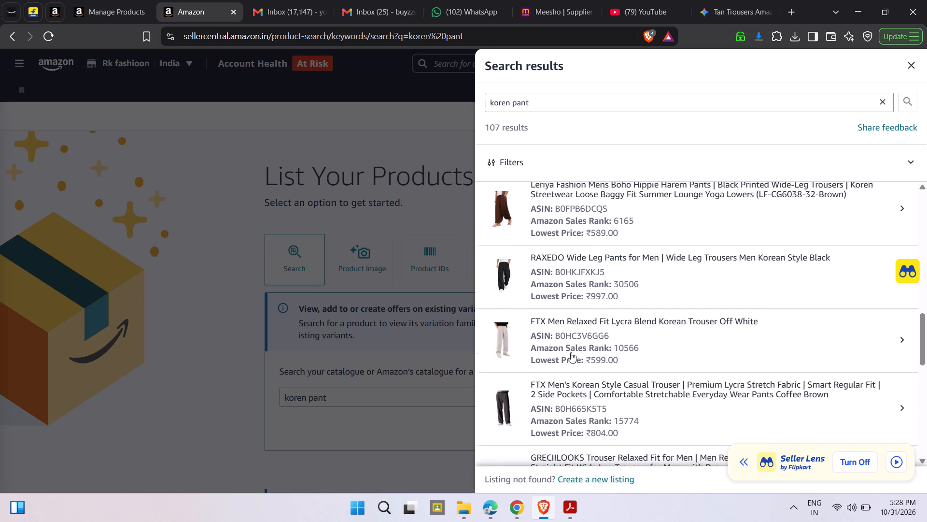
{"action": "scroll", "coordinate": [571, 352], "scroll_direction": "down", "scroll_amount": 1}
{"action": "scroll", "coordinate": [571, 352], "scroll_direction": "up", "scroll_amount": 6}
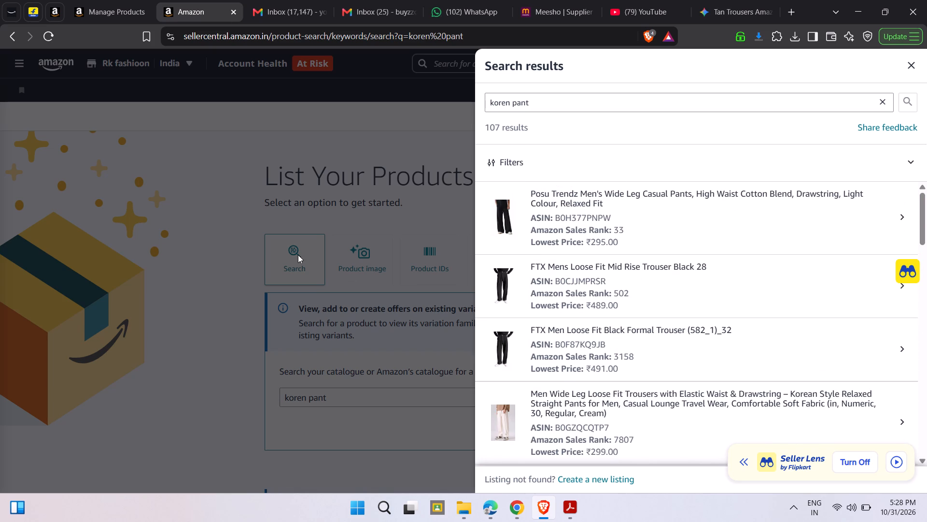
Refine the catalogue search to "girls koren pant" and look through the matching listings.
{"action": "left_click", "coordinate": [489, 102]}
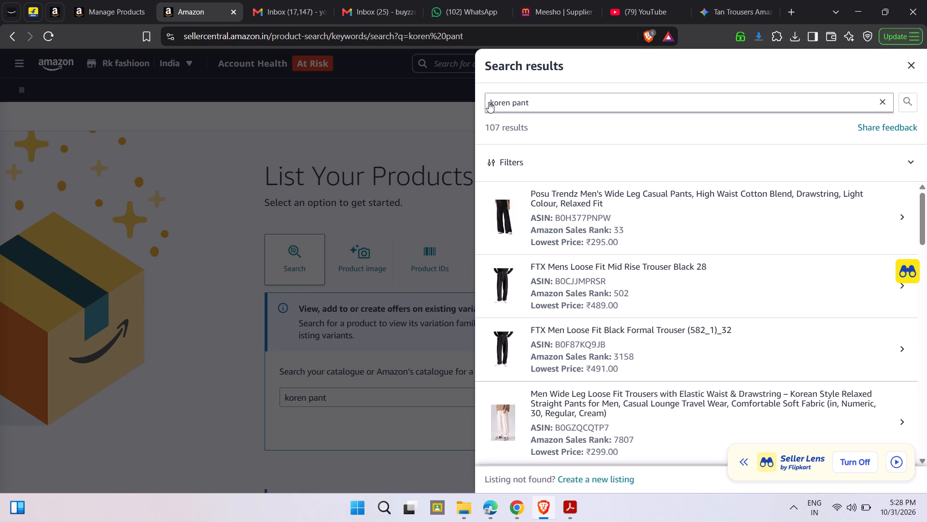
{"action": "type", "text": "girls"}
{"action": "key", "text": "space"}
{"action": "key", "text": "Return"}
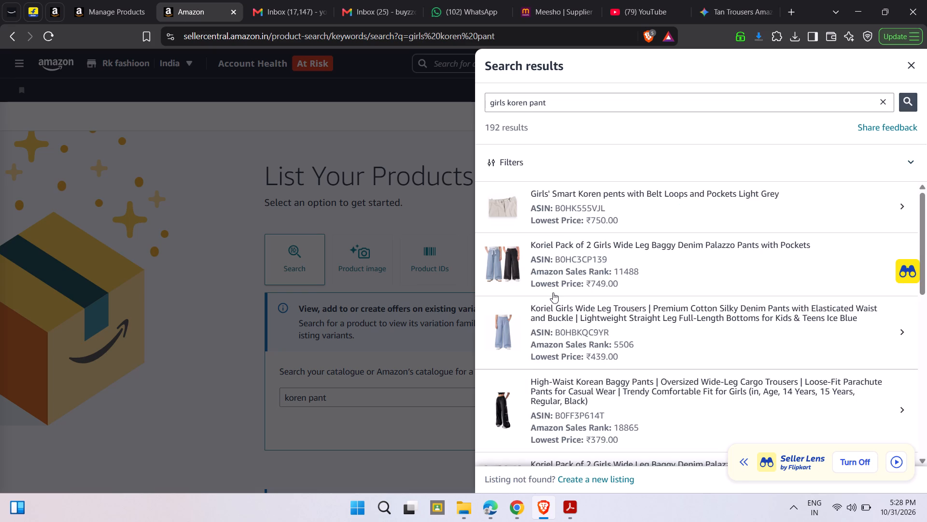
{"action": "scroll", "coordinate": [553, 292], "scroll_direction": "down", "scroll_amount": 4}
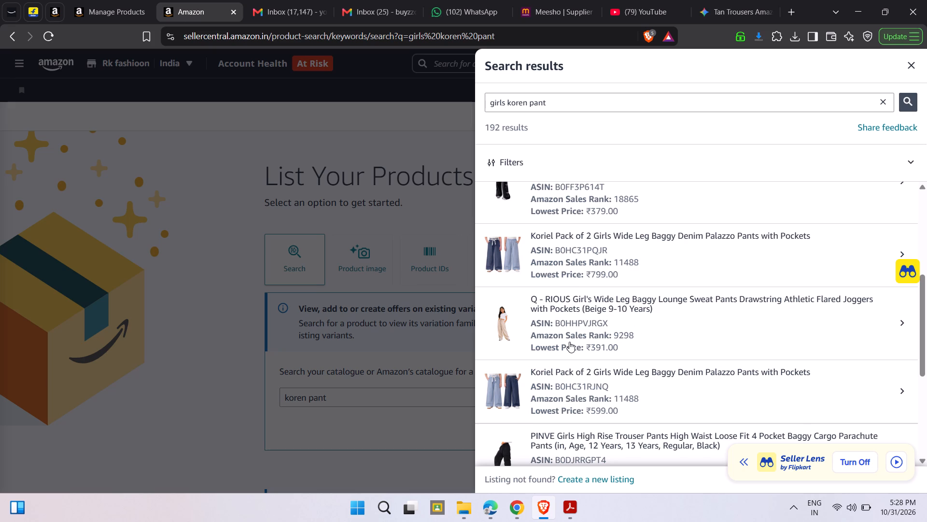
{"action": "scroll", "coordinate": [569, 342], "scroll_direction": "down", "scroll_amount": 1}
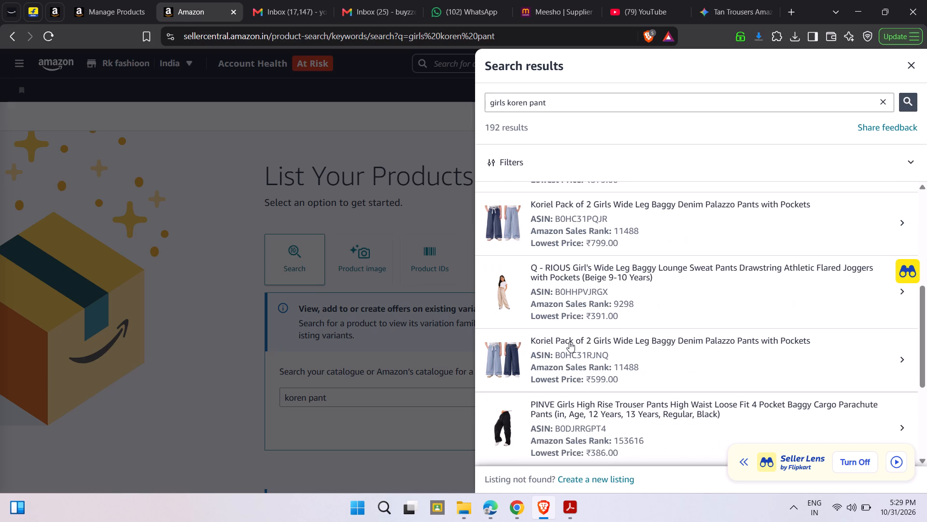
{"action": "scroll", "coordinate": [569, 342], "scroll_direction": "down", "scroll_amount": 3}
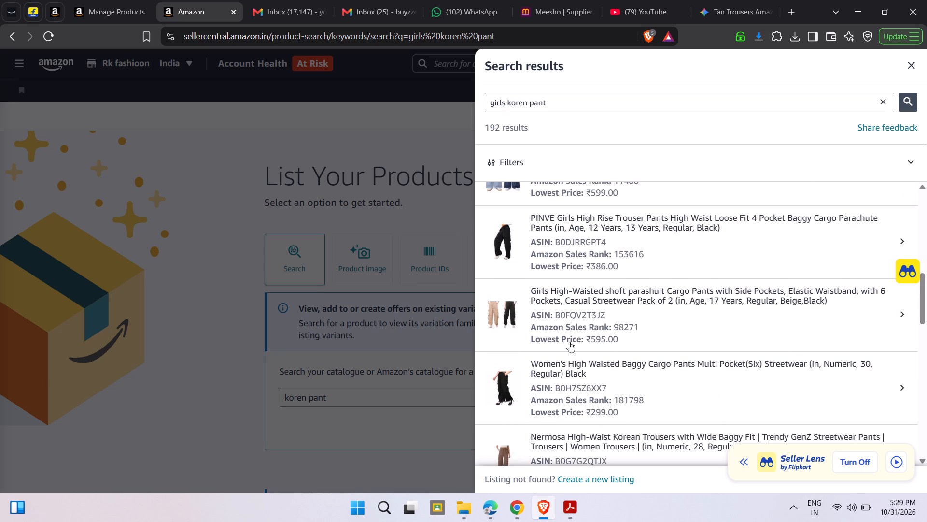
{"action": "scroll", "coordinate": [569, 342], "scroll_direction": "down", "scroll_amount": 2}
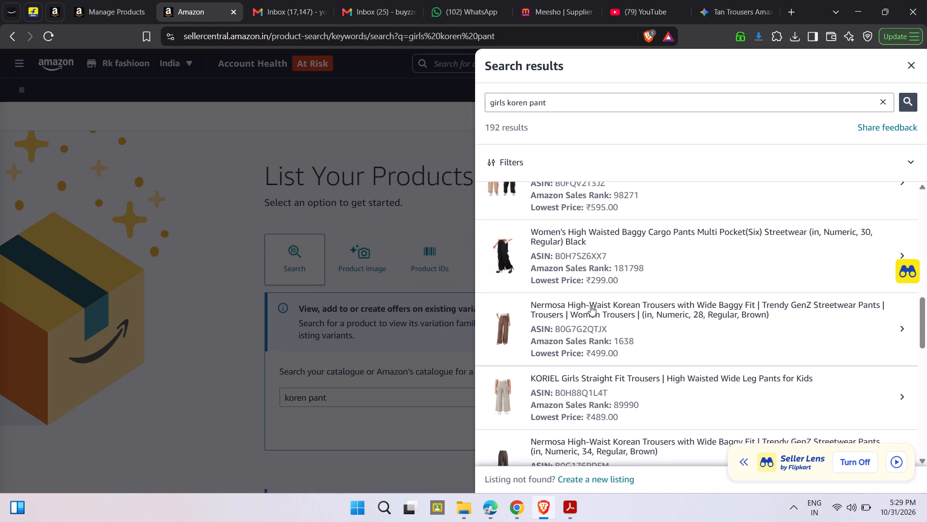
Open the brown size 28 Nermosa High-Waist Korean Trousers listing and view its Amazon.in product page with the colour and size options.
{"action": "left_click", "coordinate": [590, 305]}
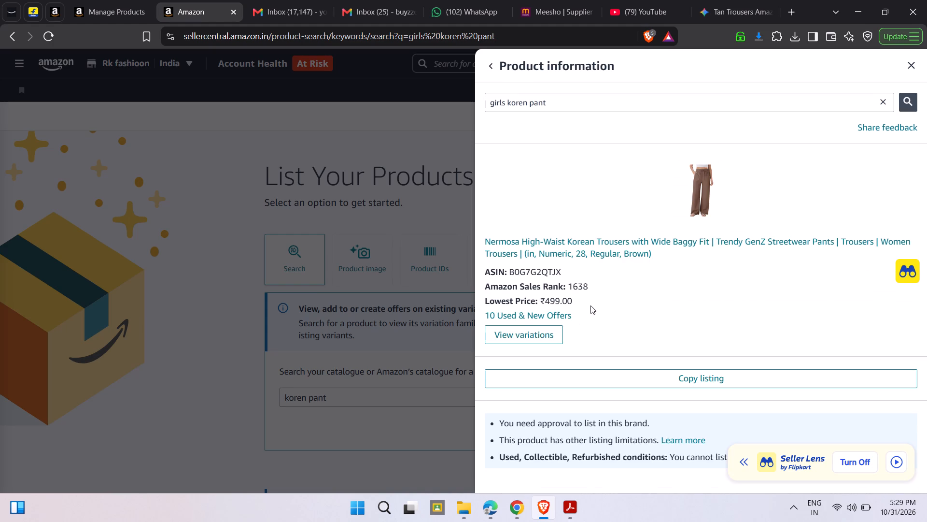
{"action": "right_click", "coordinate": [575, 304]}
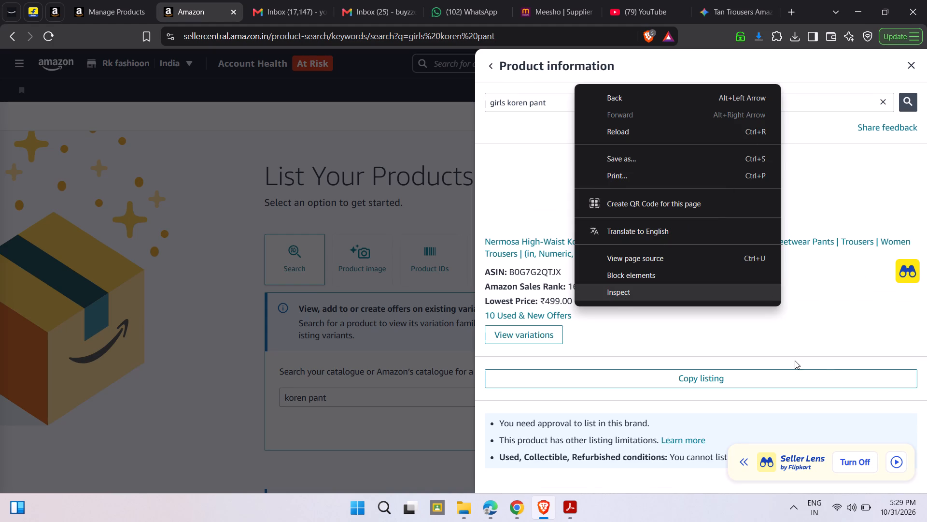
{"action": "left_click", "coordinate": [813, 306]}
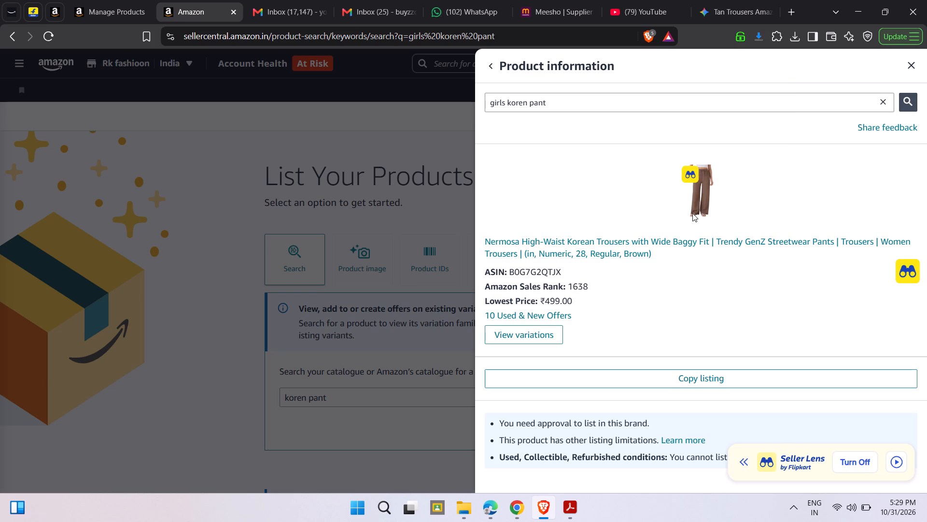
{"action": "left_click", "coordinate": [688, 245]}
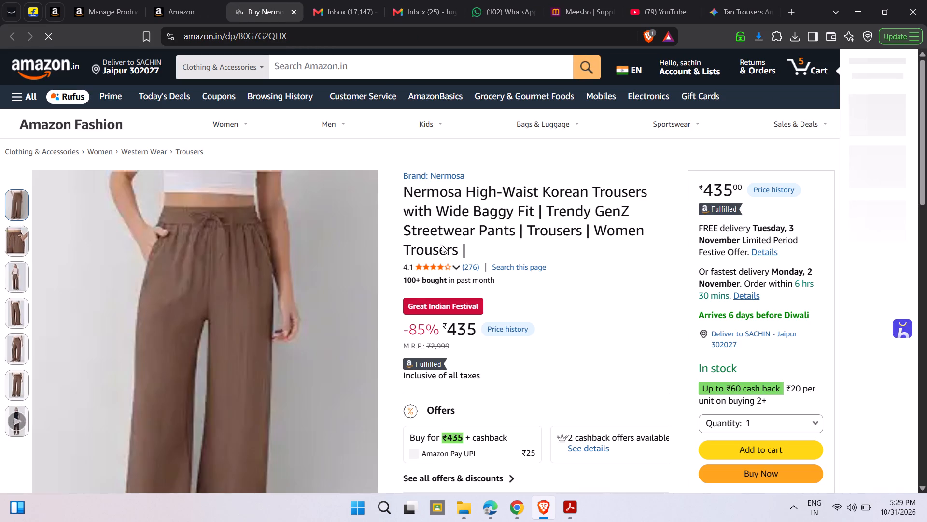
{"action": "scroll", "coordinate": [281, 341], "scroll_direction": "down", "scroll_amount": 4}
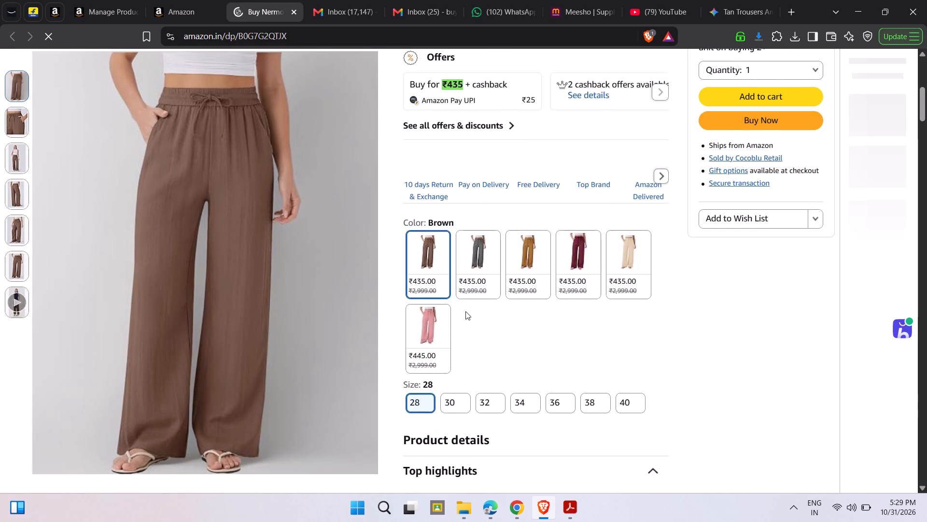
{"action": "scroll", "coordinate": [465, 311], "scroll_direction": "up", "scroll_amount": 4}
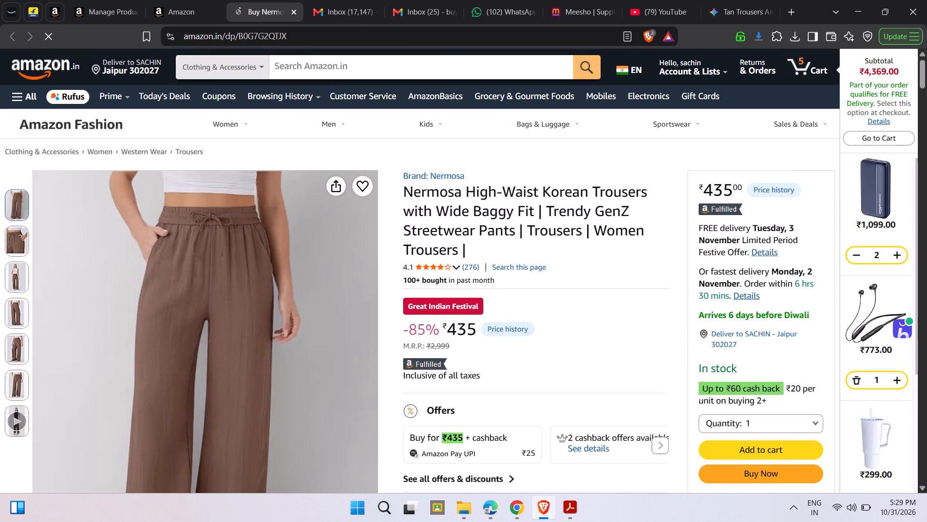
Search Amazon.in's Clothing & Accessories for the suggested phrase "korean pants for woman".
{"action": "left_click", "coordinate": [328, 70]}
{"action": "double_click", "coordinate": [328, 70]}
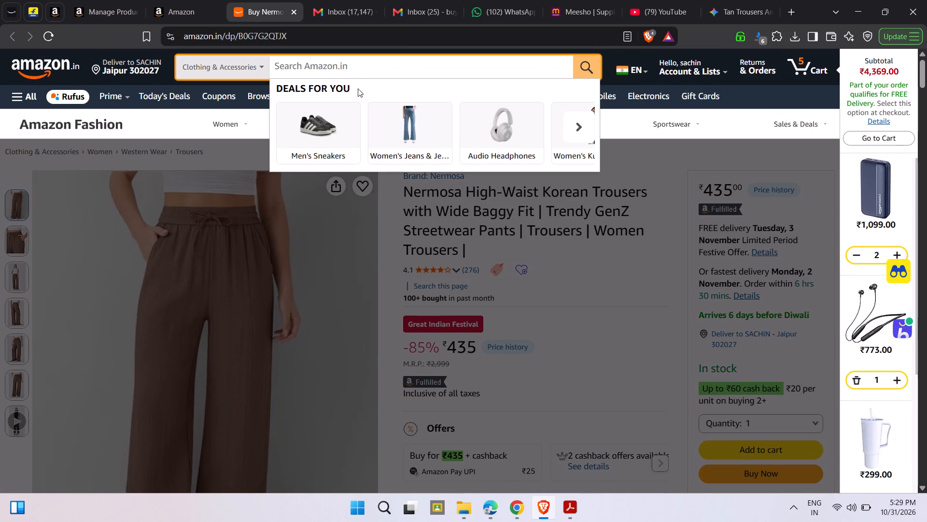
{"action": "type", "text": "ko"}
{"action": "type", "text": "rean"}
{"action": "key", "text": "space"}
{"action": "type", "text": "pant"}
{"action": "key", "text": "s"}
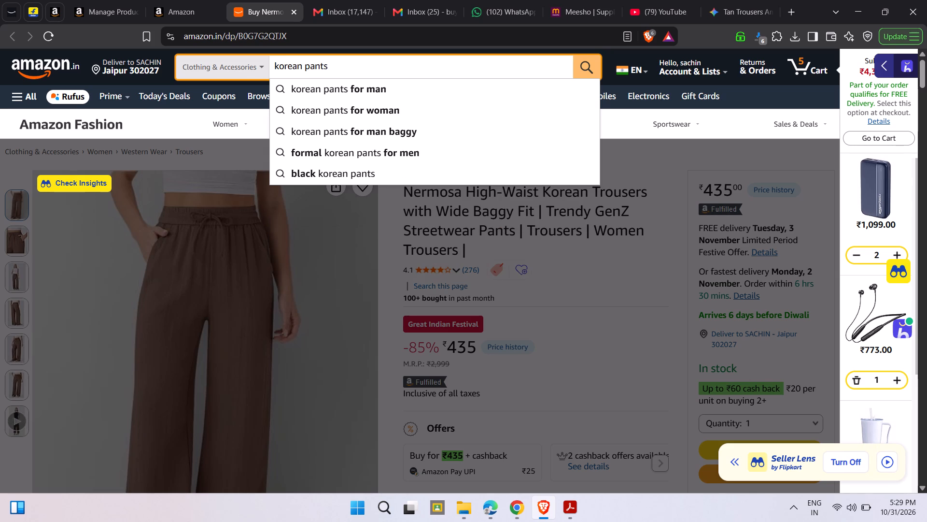
{"action": "key", "text": "Down"}
{"action": "key", "text": "Down"}
{"action": "key", "text": "Return"}
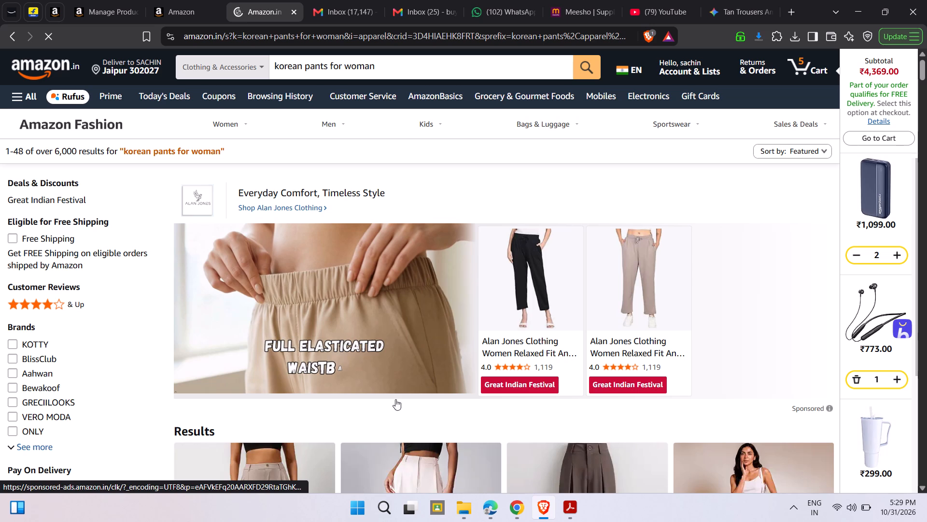
Look through the women's Korean pants results, comparing designs, brands, prices and ratings.
{"action": "scroll", "coordinate": [427, 437], "scroll_direction": "down", "scroll_amount": 3}
{"action": "scroll", "coordinate": [549, 313], "scroll_direction": "down", "scroll_amount": 1}
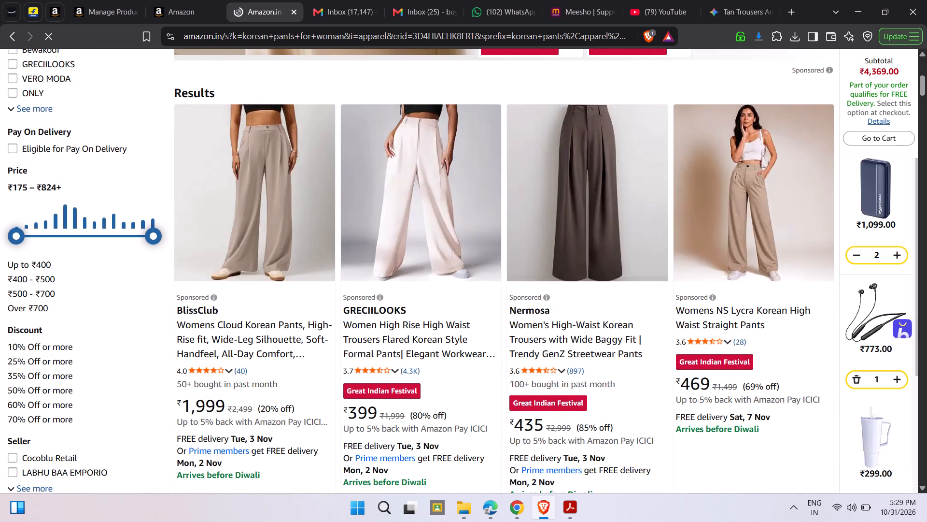
{"action": "scroll", "coordinate": [422, 318], "scroll_direction": "down", "scroll_amount": 1}
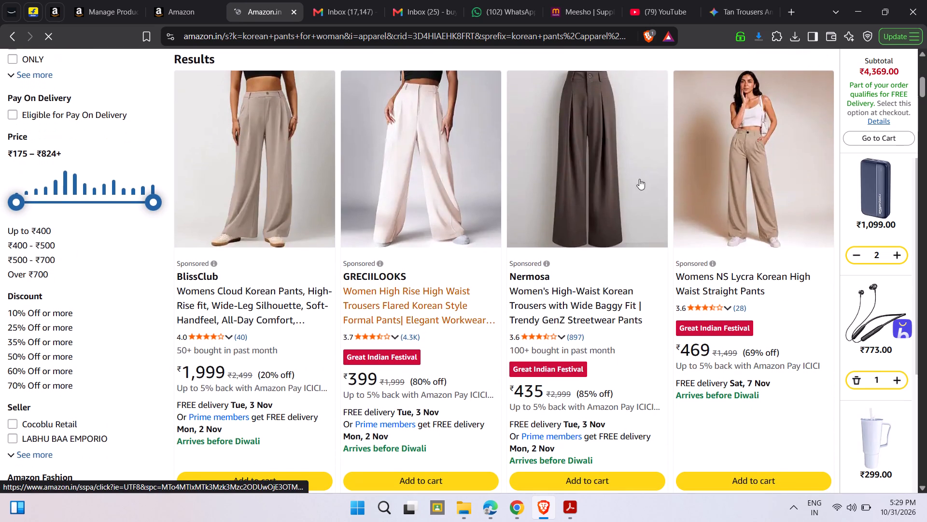
{"action": "scroll", "coordinate": [578, 233], "scroll_direction": "down", "scroll_amount": 1}
{"action": "scroll", "coordinate": [525, 321], "scroll_direction": "down", "scroll_amount": 2}
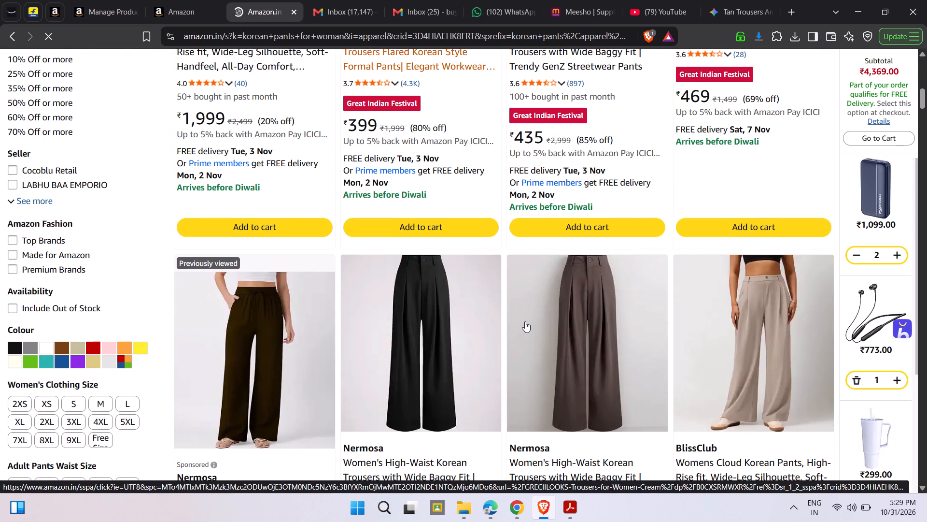
{"action": "scroll", "coordinate": [525, 321], "scroll_direction": "down", "scroll_amount": 1}
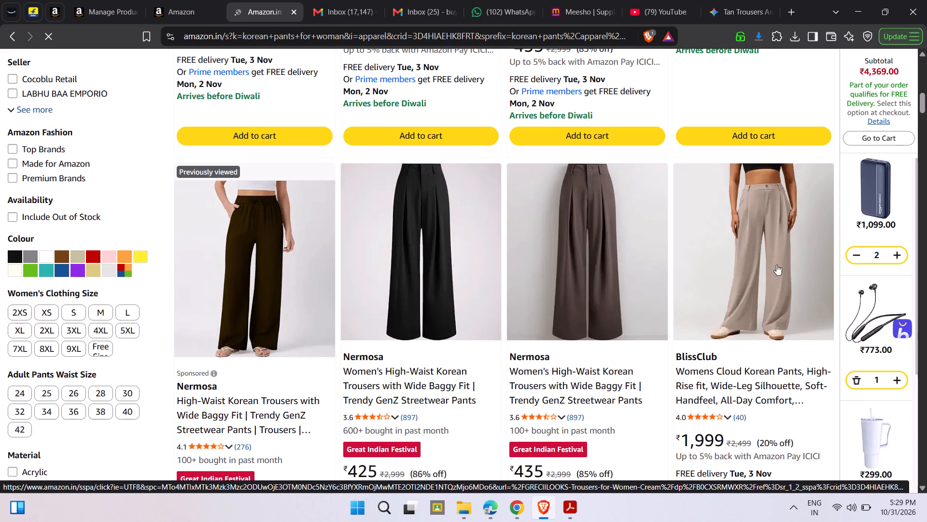
{"action": "scroll", "coordinate": [447, 320], "scroll_direction": "down", "scroll_amount": 1}
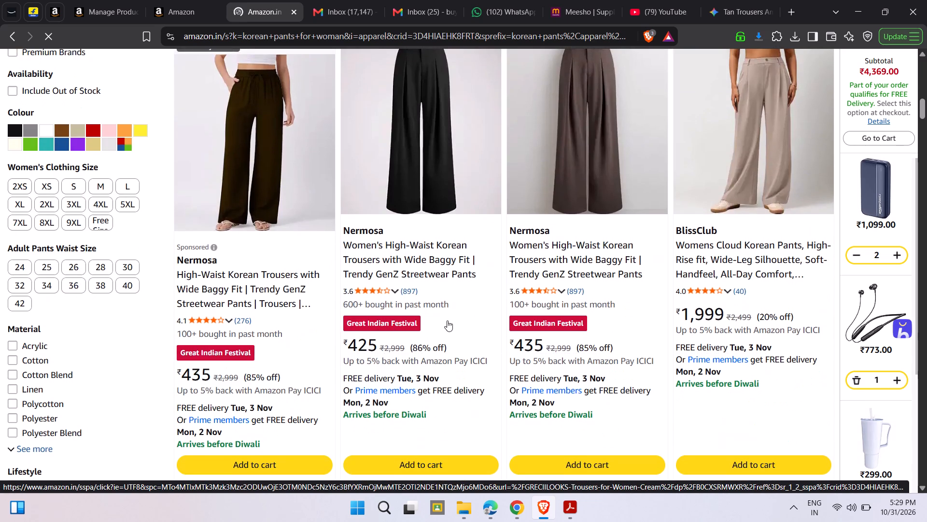
{"action": "scroll", "coordinate": [447, 320], "scroll_direction": "down", "scroll_amount": 4}
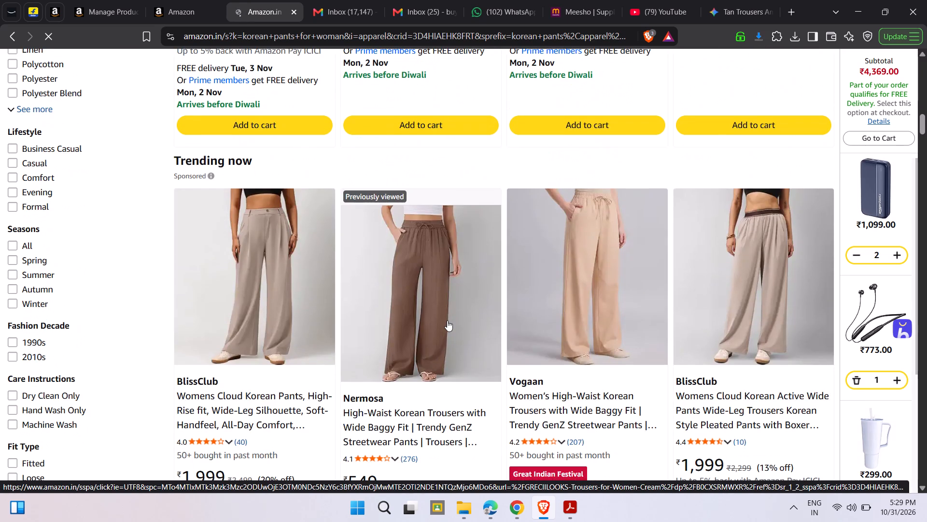
{"action": "scroll", "coordinate": [569, 341], "scroll_direction": "down", "scroll_amount": 1}
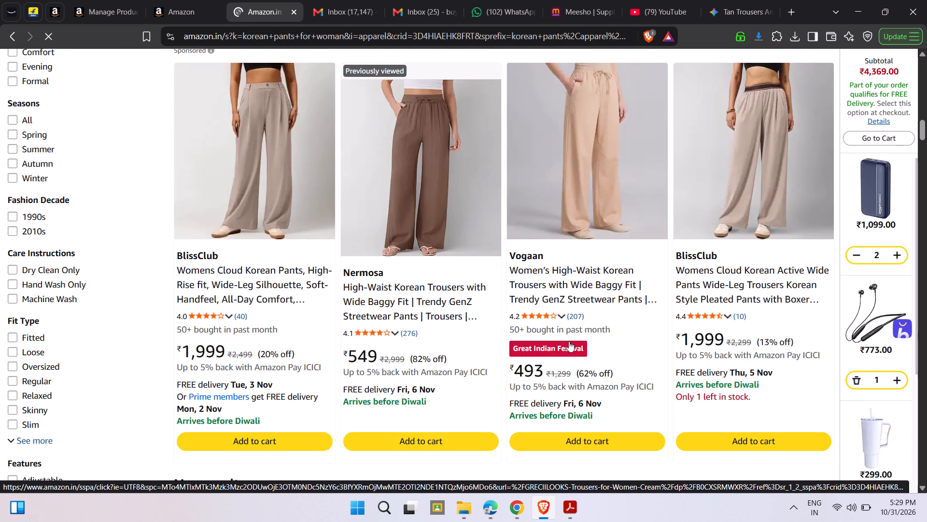
{"action": "scroll", "coordinate": [569, 341], "scroll_direction": "up", "scroll_amount": 6}
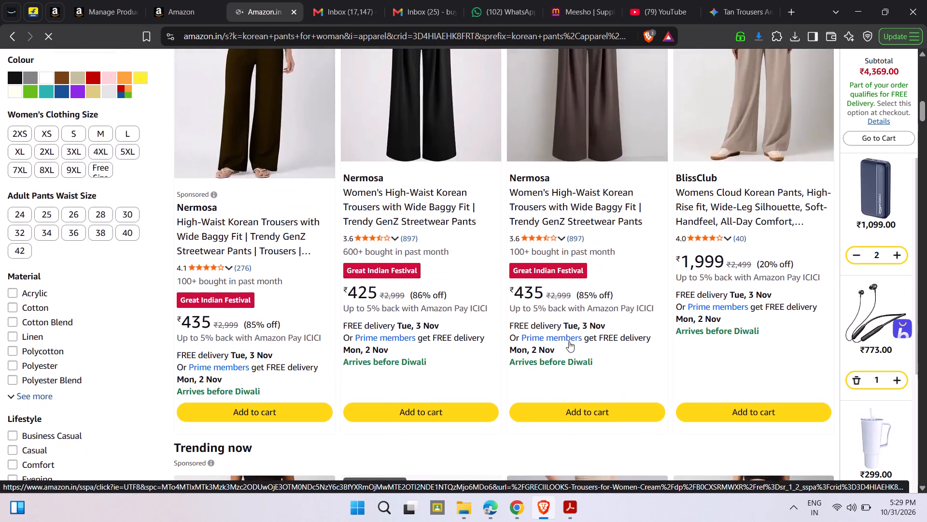
{"action": "scroll", "coordinate": [569, 341], "scroll_direction": "up", "scroll_amount": 4}
{"action": "scroll", "coordinate": [569, 341], "scroll_direction": "down", "scroll_amount": 6}
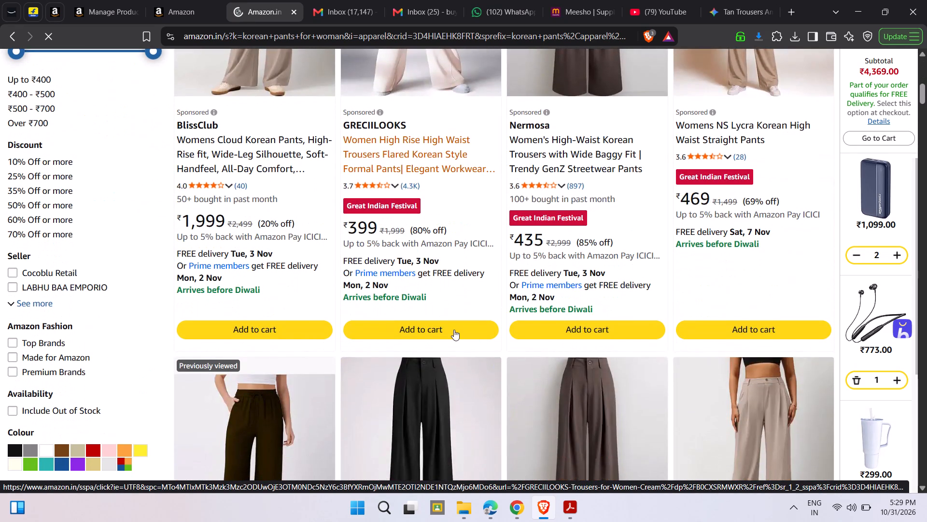
{"action": "scroll", "coordinate": [454, 330], "scroll_direction": "up", "scroll_amount": 3}
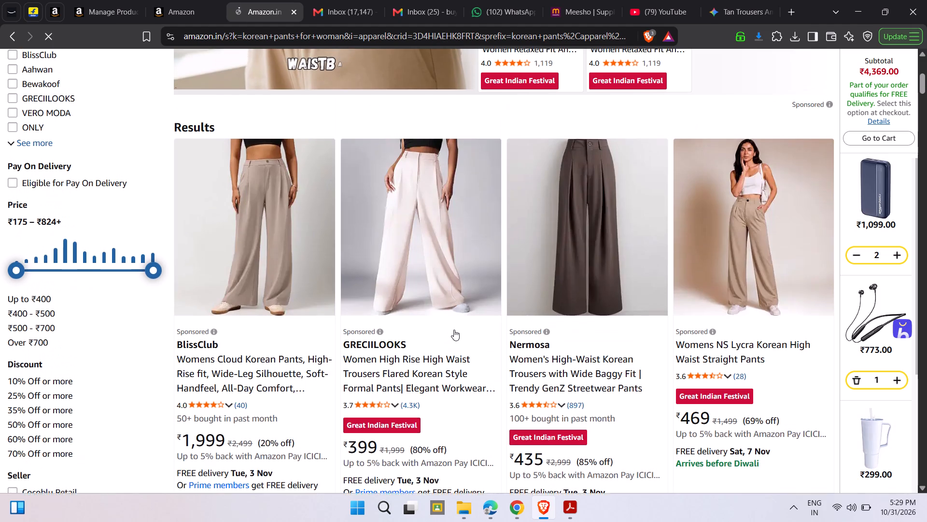
{"action": "scroll", "coordinate": [454, 330], "scroll_direction": "up", "scroll_amount": 2}
{"action": "scroll", "coordinate": [289, 430], "scroll_direction": "down", "scroll_amount": 1}
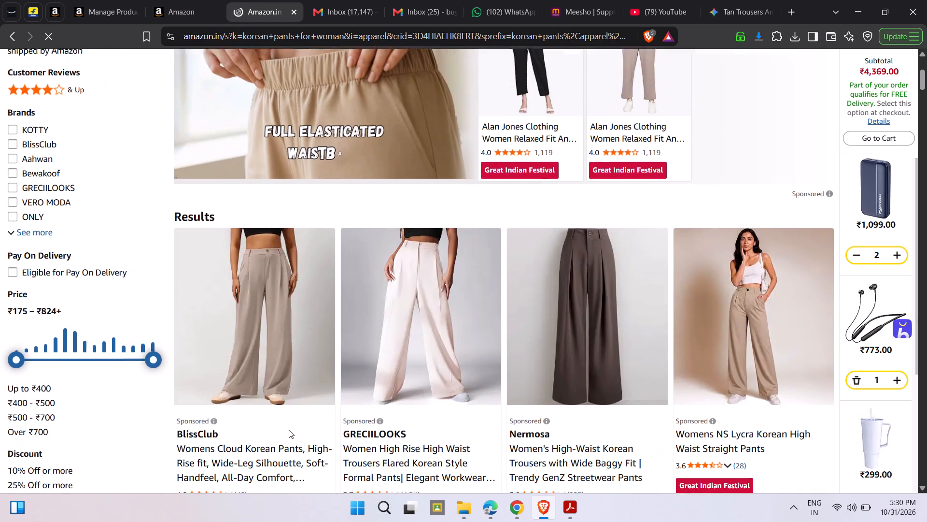
Open the BlissClub Womens Cloud Korean Pants product page, review its images and details, and close it to return to the search results.
{"action": "scroll", "coordinate": [289, 430], "scroll_direction": "down", "scroll_amount": 1}
{"action": "left_click", "coordinate": [194, 375]}
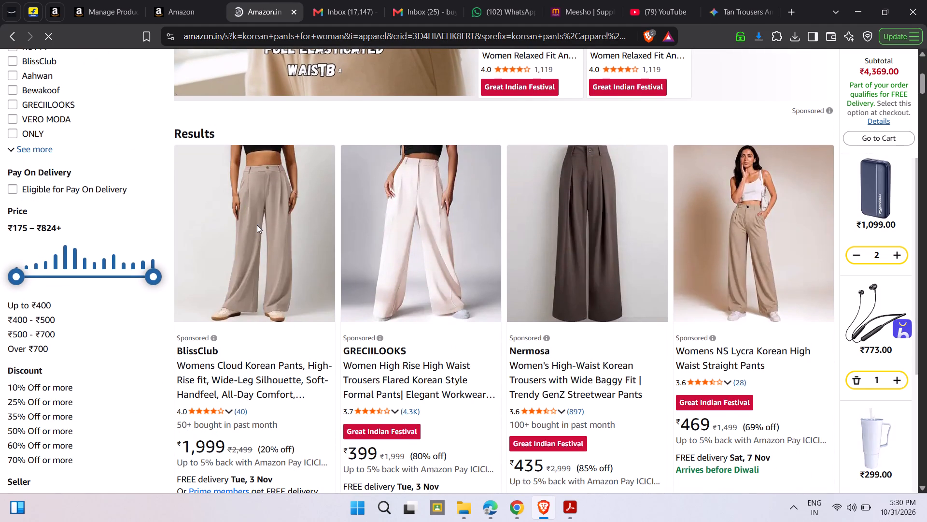
{"action": "scroll", "coordinate": [501, 292], "scroll_direction": "up", "scroll_amount": 2}
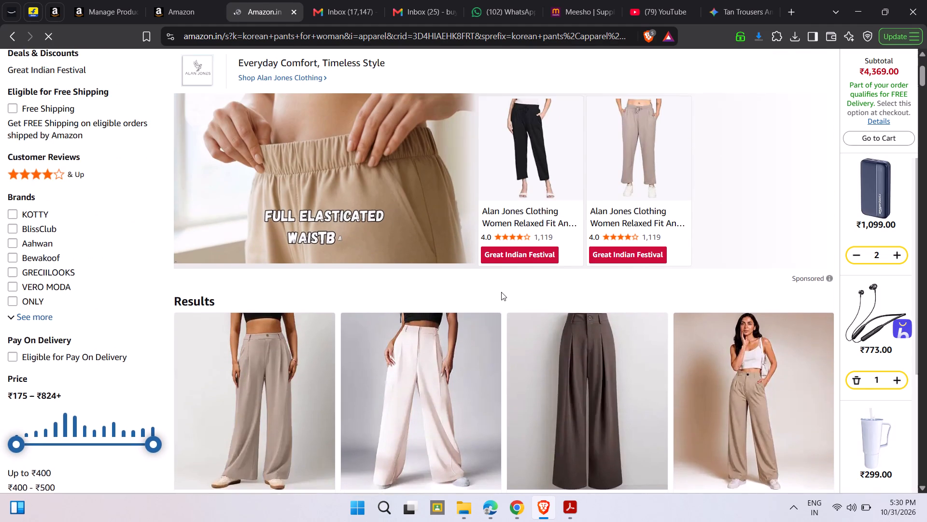
{"action": "scroll", "coordinate": [501, 292], "scroll_direction": "up", "scroll_amount": 4}
{"action": "scroll", "coordinate": [501, 292], "scroll_direction": "down", "scroll_amount": 6}
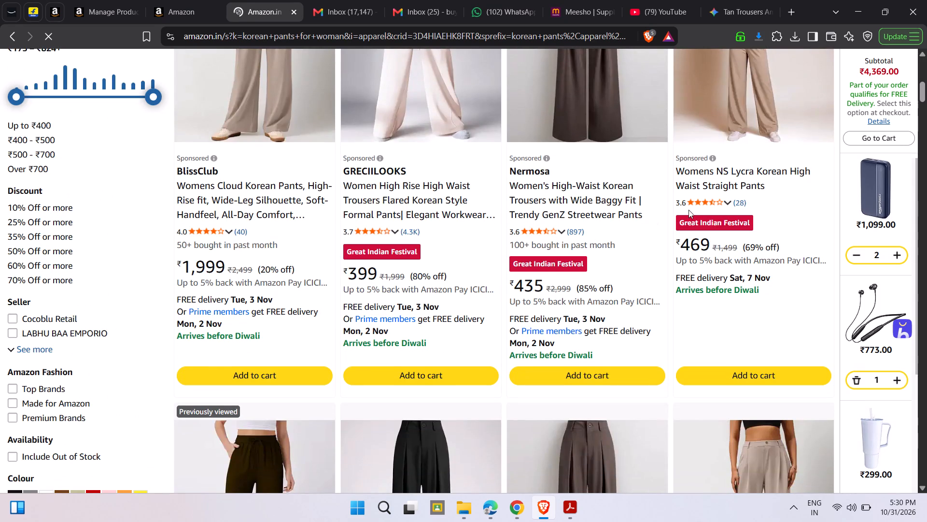
{"action": "scroll", "coordinate": [576, 153], "scroll_direction": "up", "scroll_amount": 6}
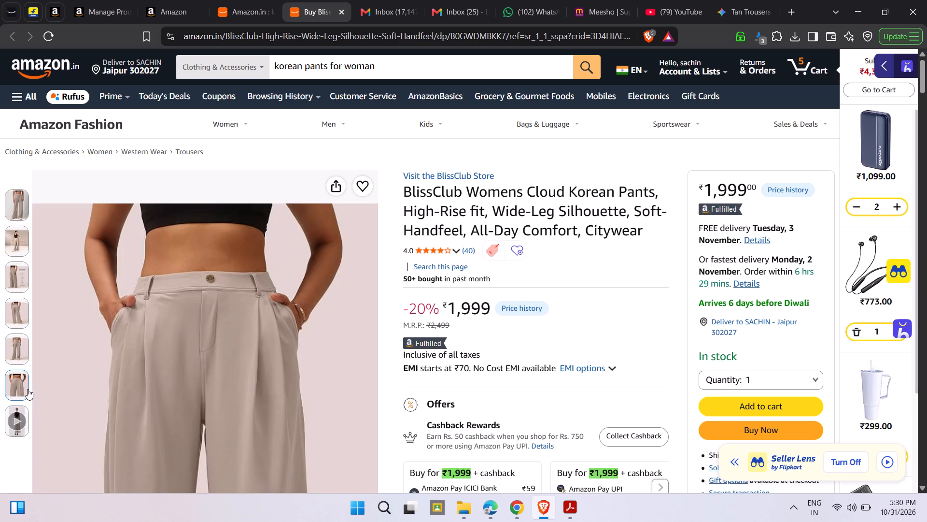
{"action": "scroll", "coordinate": [503, 304], "scroll_direction": "down", "scroll_amount": 1}
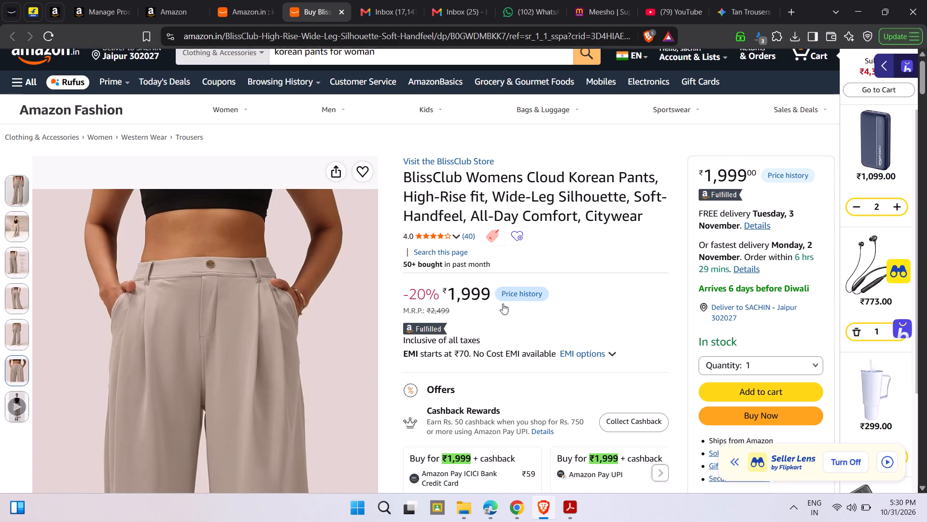
{"action": "scroll", "coordinate": [503, 304], "scroll_direction": "down", "scroll_amount": 1}
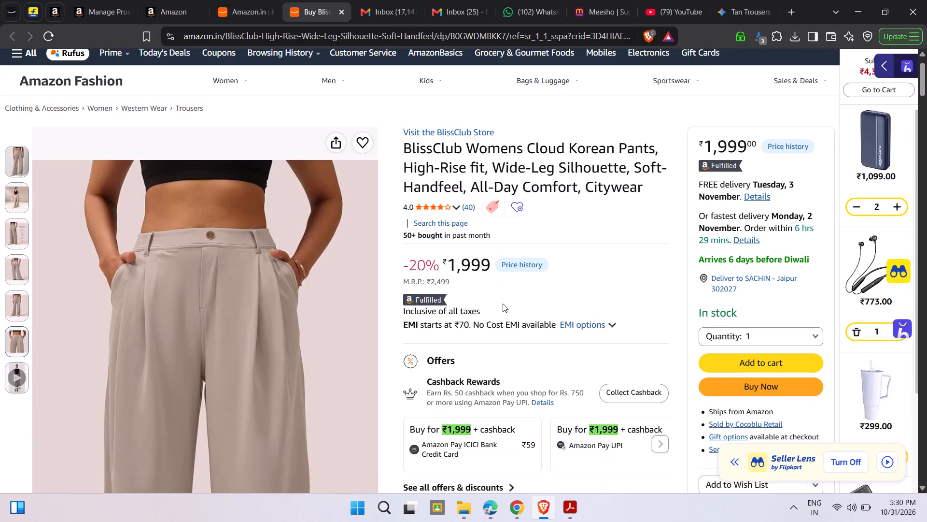
{"action": "scroll", "coordinate": [563, 228], "scroll_direction": "up", "scroll_amount": 6}
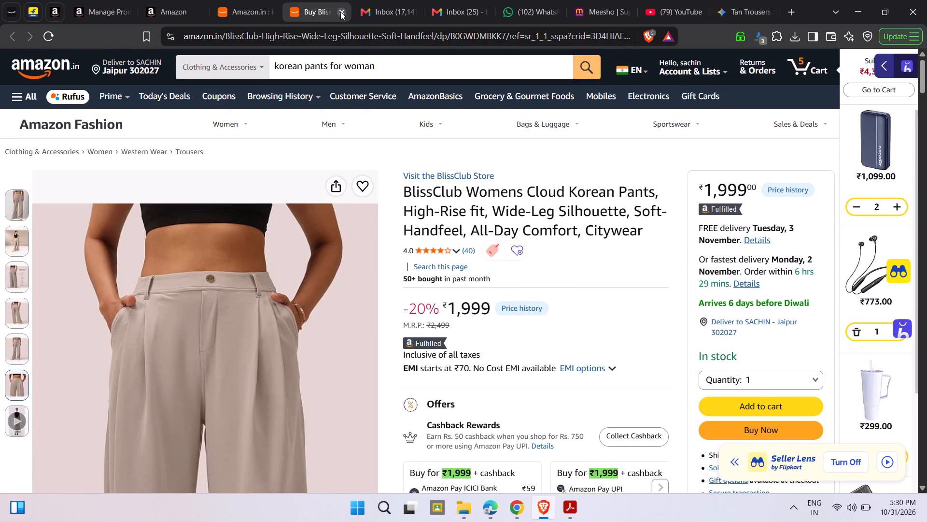
{"action": "left_click", "coordinate": [340, 12]}
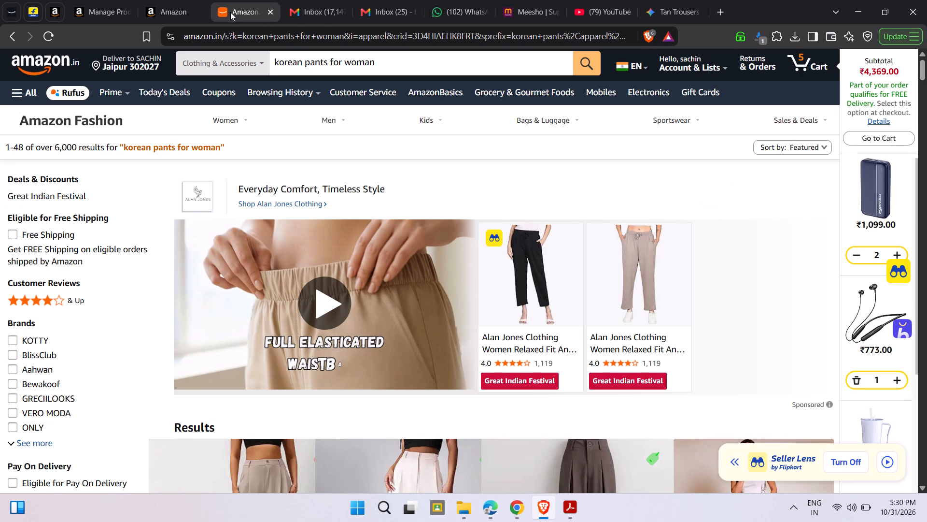
{"action": "left_click", "coordinate": [230, 12]}
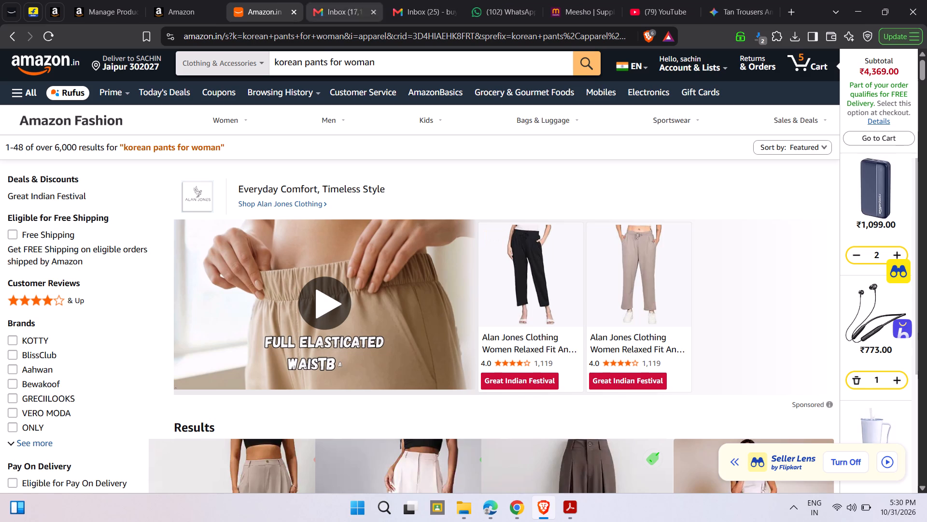
Switch to the Meesho supplier panel and look over the pending orders with their SKUs, quantities and dispatch dates.
{"action": "left_click", "coordinate": [564, 1]}
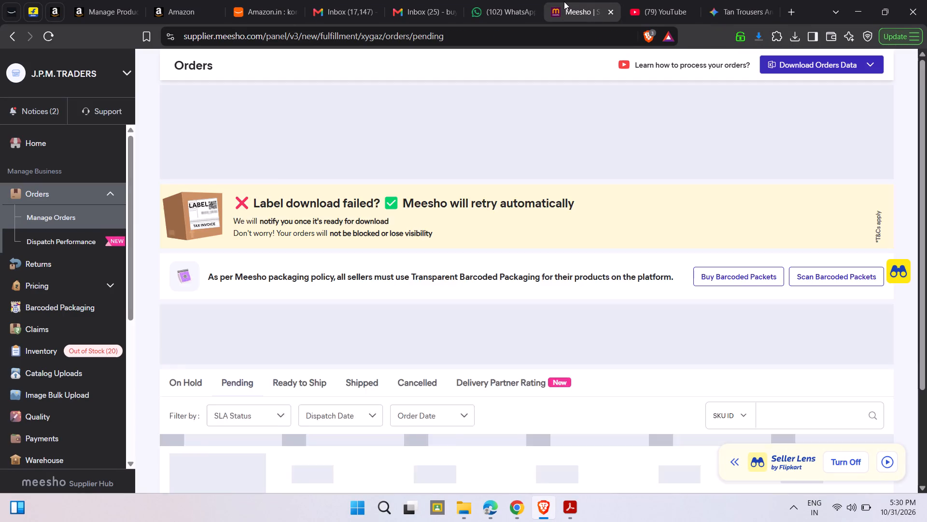
{"action": "scroll", "coordinate": [437, 288], "scroll_direction": "up", "scroll_amount": 6}
{"action": "scroll", "coordinate": [421, 355], "scroll_direction": "down", "scroll_amount": 4}
{"action": "scroll", "coordinate": [421, 355], "scroll_direction": "up", "scroll_amount": 8}
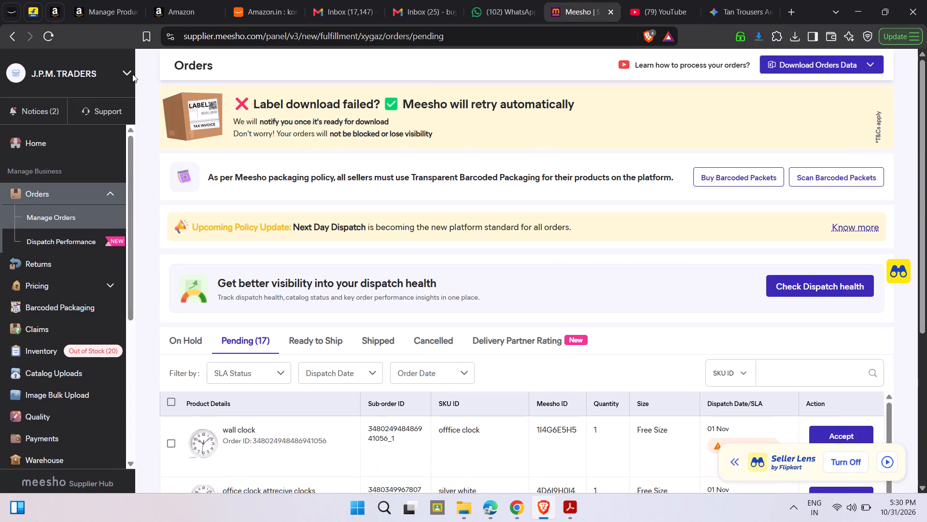
{"action": "left_click", "coordinate": [51, 37]}
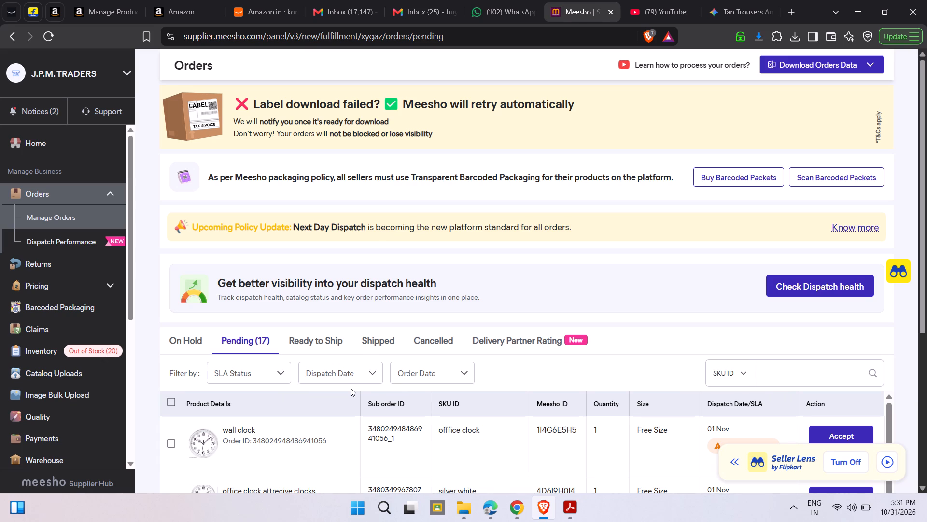
{"action": "scroll", "coordinate": [407, 494], "scroll_direction": "down", "scroll_amount": 5}
{"action": "scroll", "coordinate": [406, 312], "scroll_direction": "down", "scroll_amount": 1}
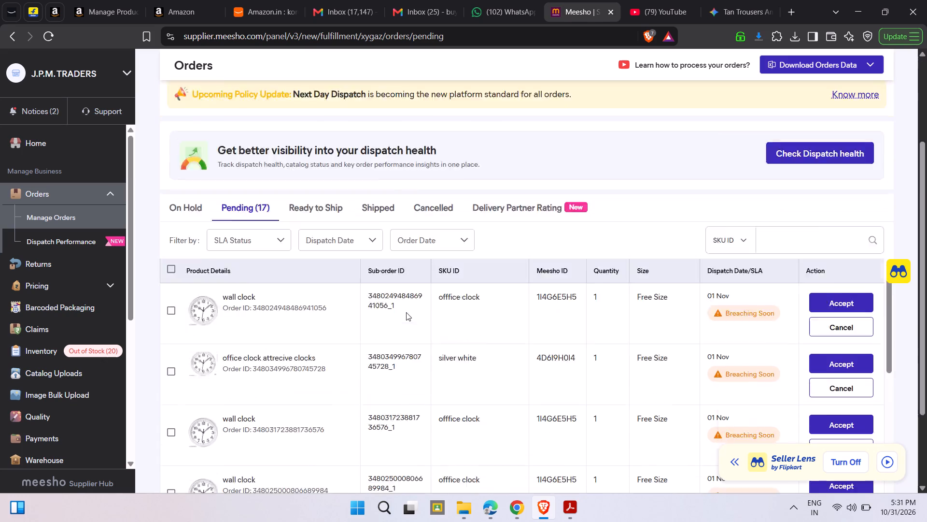
{"action": "scroll", "coordinate": [406, 312], "scroll_direction": "down", "scroll_amount": 2}
{"action": "scroll", "coordinate": [406, 312], "scroll_direction": "up", "scroll_amount": 8}
{"action": "scroll", "coordinate": [406, 312], "scroll_direction": "down", "scroll_amount": 4}
{"action": "scroll", "coordinate": [406, 312], "scroll_direction": "up", "scroll_amount": 5}
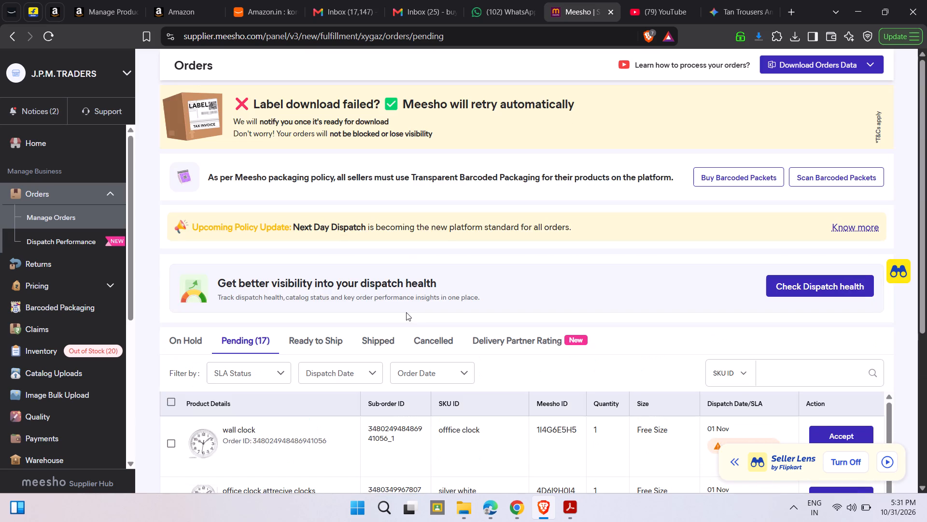
{"action": "left_click", "coordinate": [89, 188]}
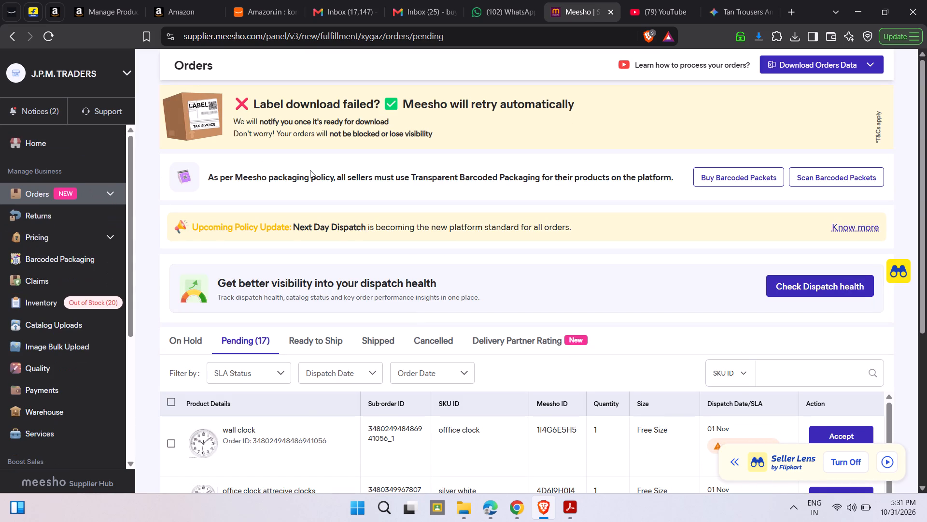
{"action": "scroll", "coordinate": [310, 170], "scroll_direction": "up", "scroll_amount": 6}
Return to the Amazon.in "korean pants for woman" results and compare the listed trousers' designs, brands, prices and ratings.
{"action": "left_click", "coordinate": [249, 5]}
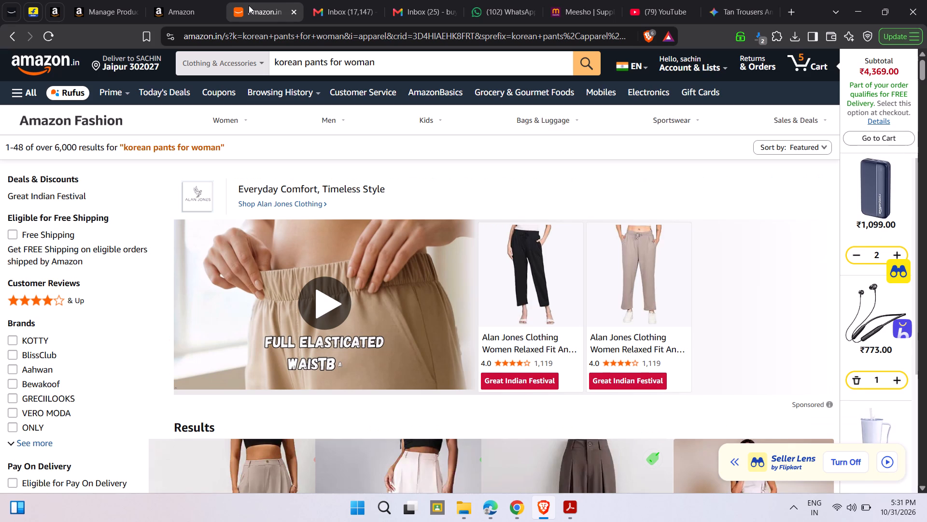
{"action": "scroll", "coordinate": [350, 278], "scroll_direction": "down", "scroll_amount": 2}
{"action": "scroll", "coordinate": [475, 301], "scroll_direction": "down", "scroll_amount": 2}
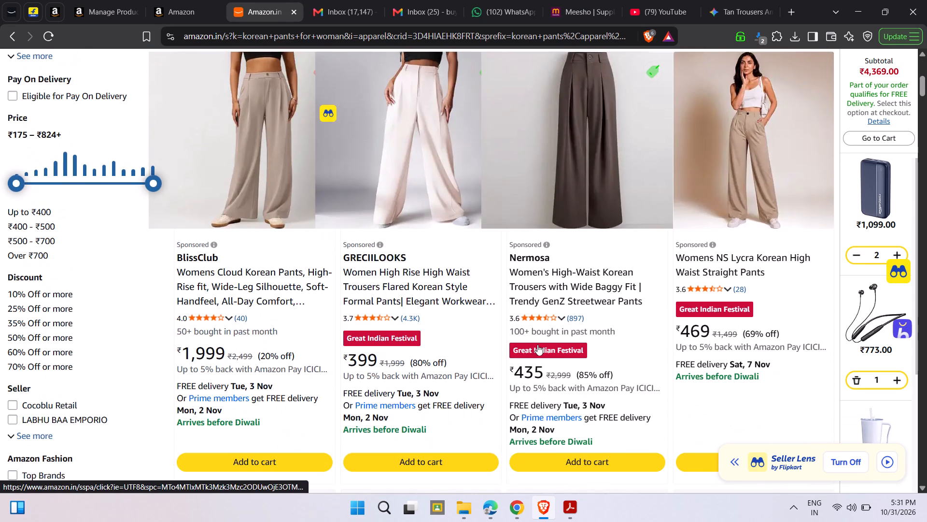
{"action": "scroll", "coordinate": [537, 345], "scroll_direction": "down", "scroll_amount": 4}
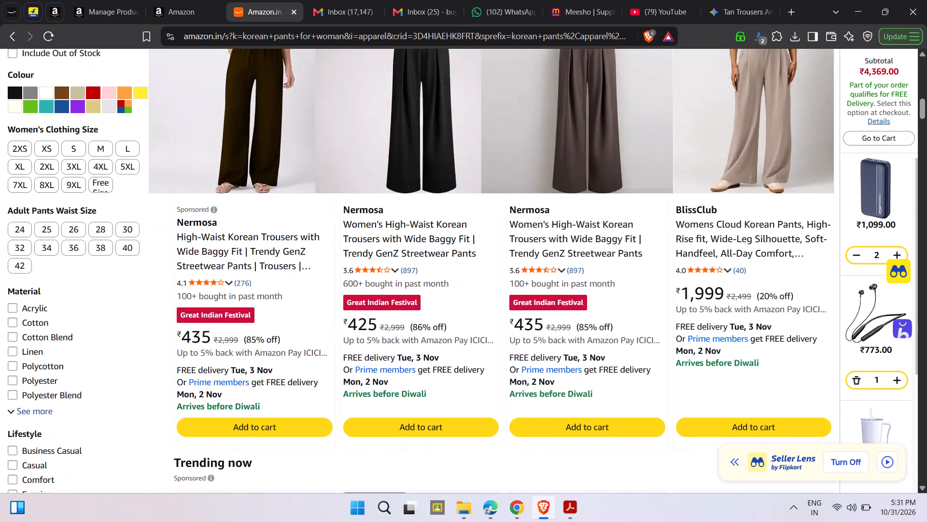
{"action": "scroll", "coordinate": [537, 345], "scroll_direction": "up", "scroll_amount": 2}
{"action": "scroll", "coordinate": [537, 345], "scroll_direction": "down", "scroll_amount": 6}
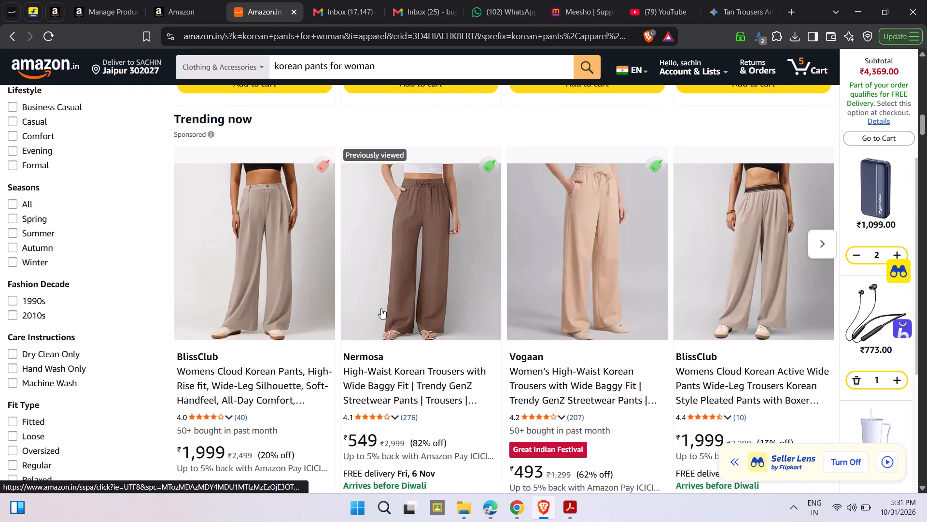
{"action": "scroll", "coordinate": [581, 329], "scroll_direction": "down", "scroll_amount": 1}
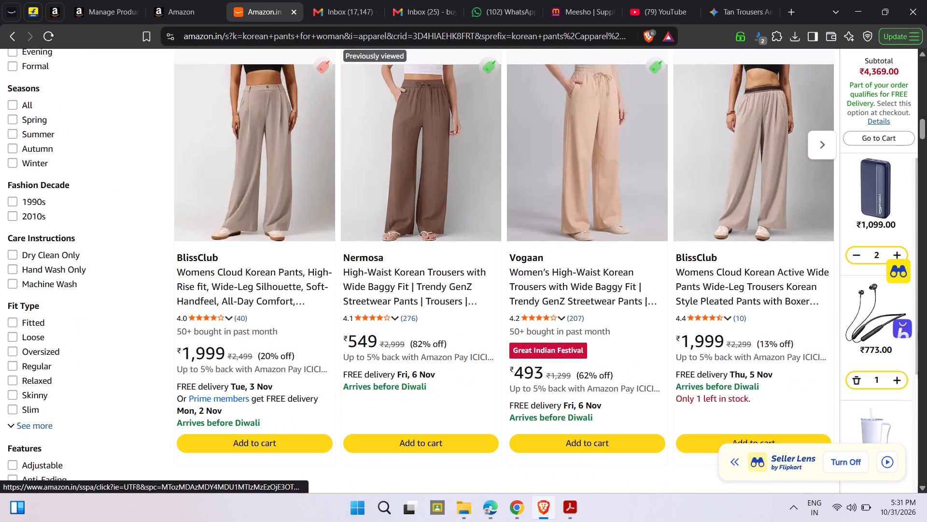
{"action": "scroll", "coordinate": [654, 293], "scroll_direction": "down", "scroll_amount": 4}
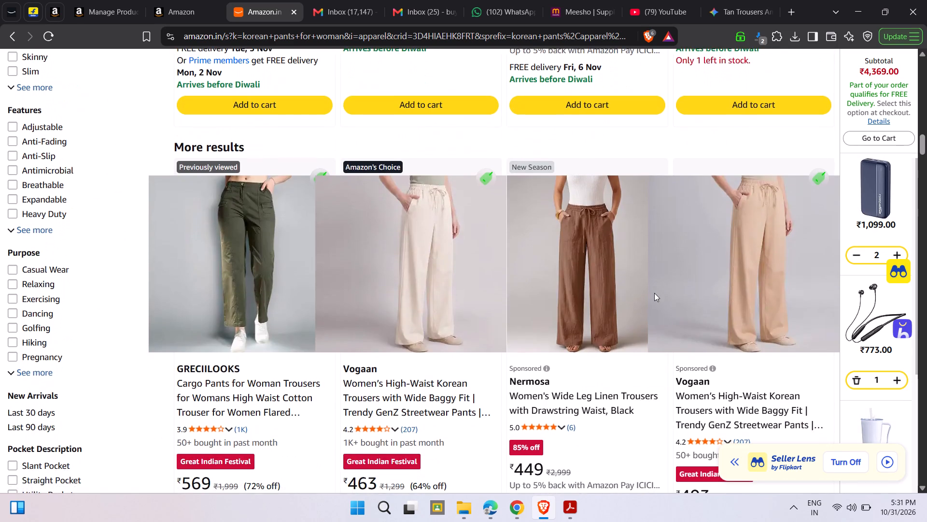
{"action": "scroll", "coordinate": [654, 293], "scroll_direction": "down", "scroll_amount": 2}
{"action": "scroll", "coordinate": [504, 272], "scroll_direction": "down", "scroll_amount": 1}
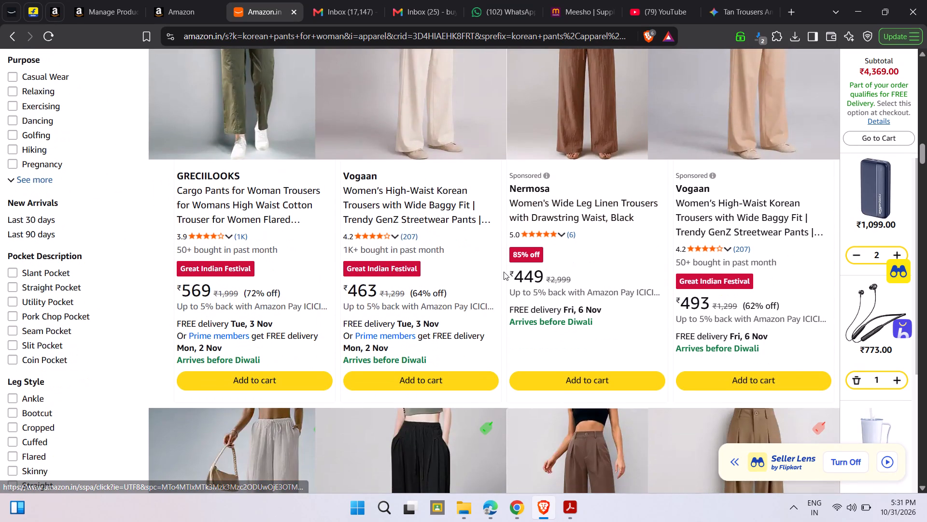
{"action": "scroll", "coordinate": [359, 265], "scroll_direction": "down", "scroll_amount": 1}
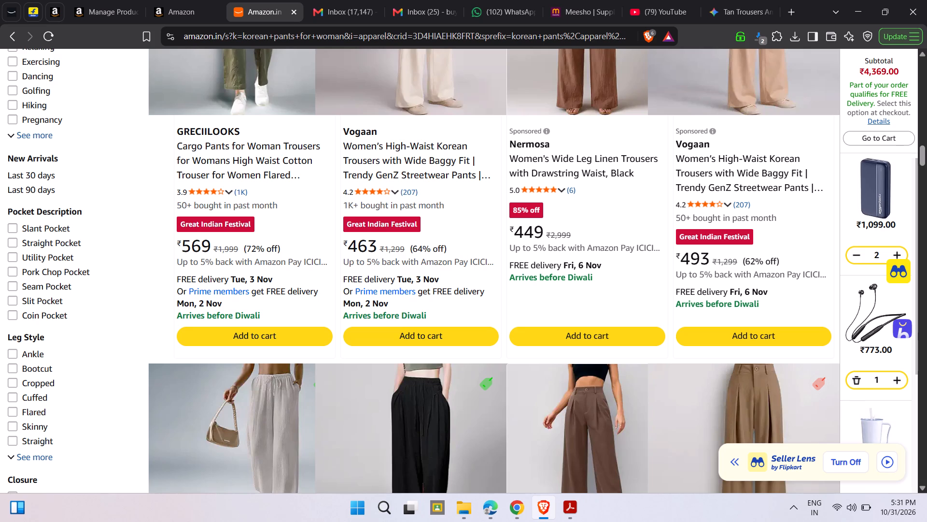
{"action": "left_click", "coordinate": [359, 265]}
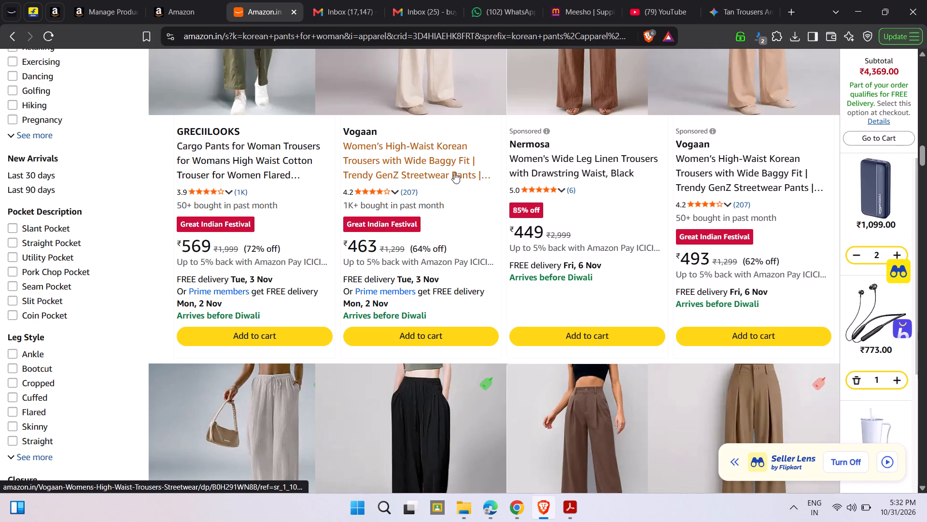
{"action": "scroll", "coordinate": [396, 199], "scroll_direction": "down", "scroll_amount": 5}
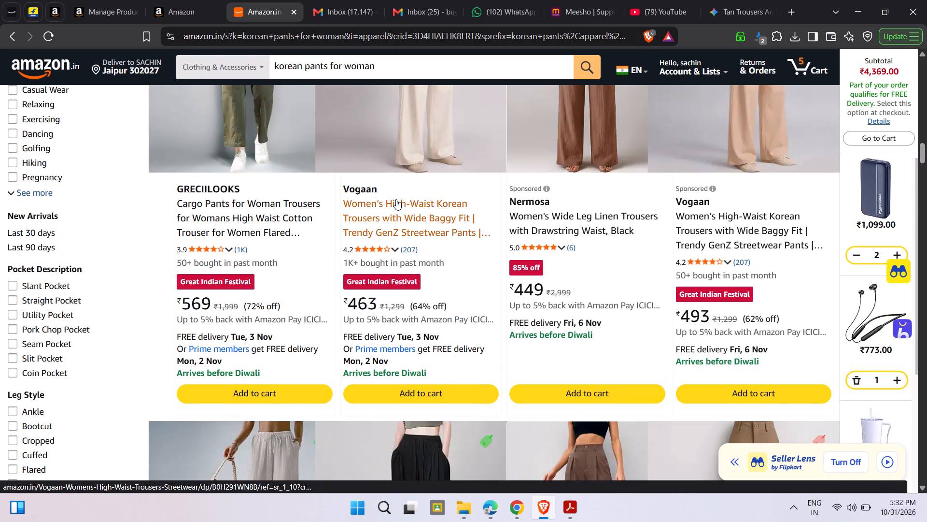
{"action": "scroll", "coordinate": [510, 175], "scroll_direction": "up", "scroll_amount": 8}
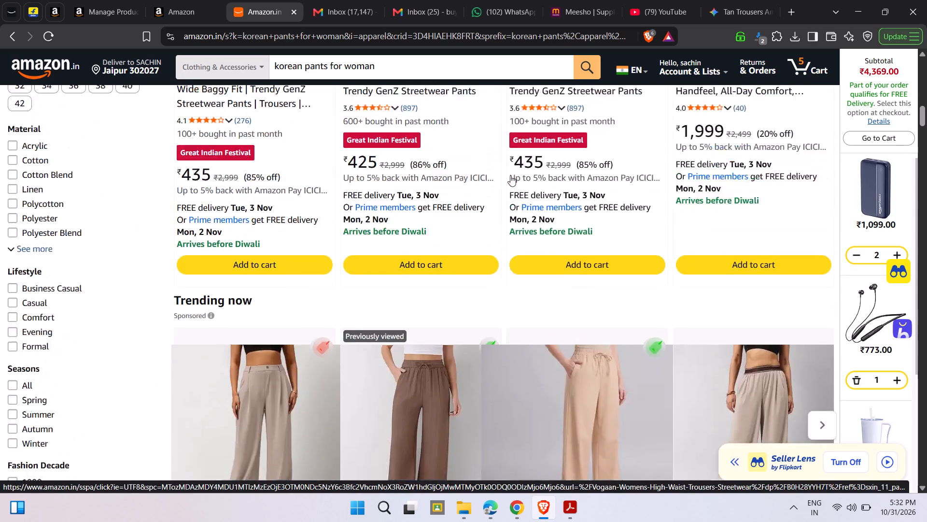
{"action": "scroll", "coordinate": [510, 175], "scroll_direction": "up", "scroll_amount": 4}
{"action": "scroll", "coordinate": [510, 175], "scroll_direction": "down", "scroll_amount": 10}
{"action": "scroll", "coordinate": [555, 230], "scroll_direction": "up", "scroll_amount": 2}
{"action": "scroll", "coordinate": [359, 214], "scroll_direction": "up", "scroll_amount": 7}
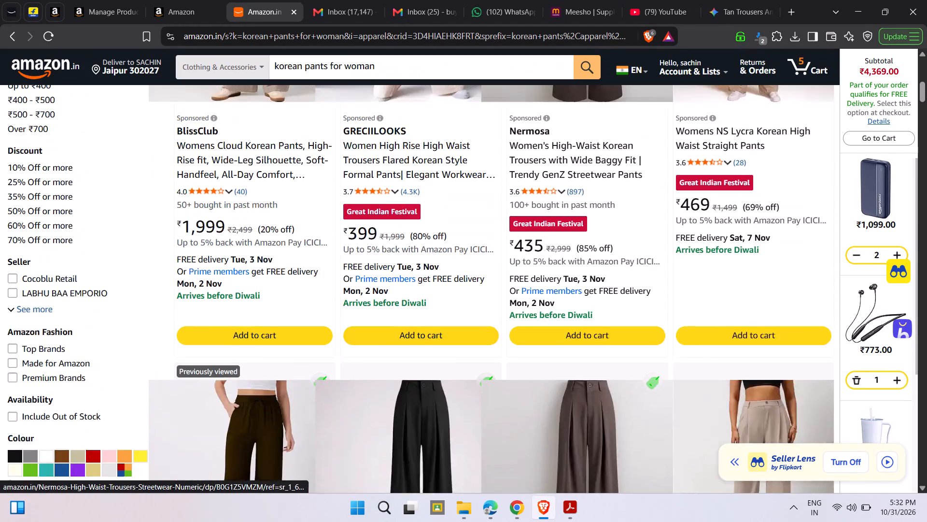
{"action": "scroll", "coordinate": [359, 214], "scroll_direction": "up", "scroll_amount": 9}
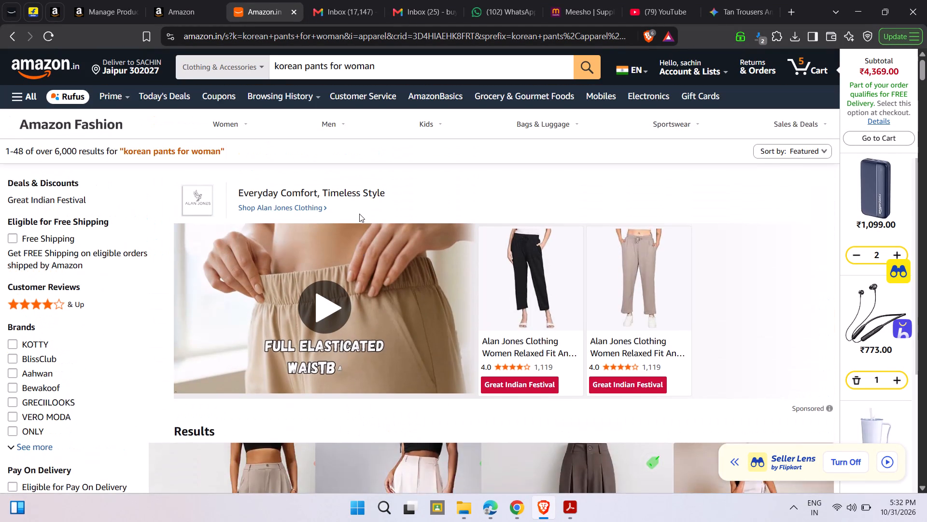
Go back to Seller Central, review the product information for the brown size 28 Nermosa Korean trousers, and close it.
{"action": "left_click", "coordinate": [179, 13]}
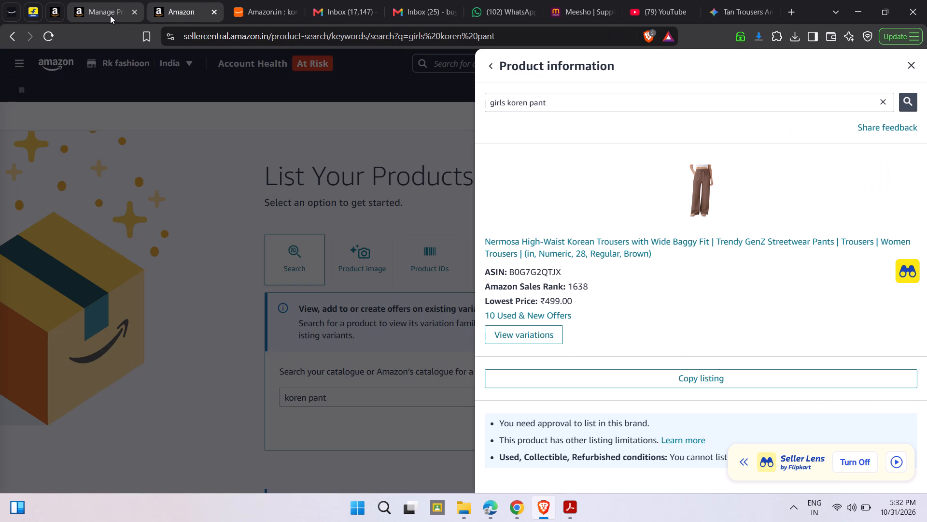
{"action": "scroll", "coordinate": [614, 222], "scroll_direction": "down", "scroll_amount": 3}
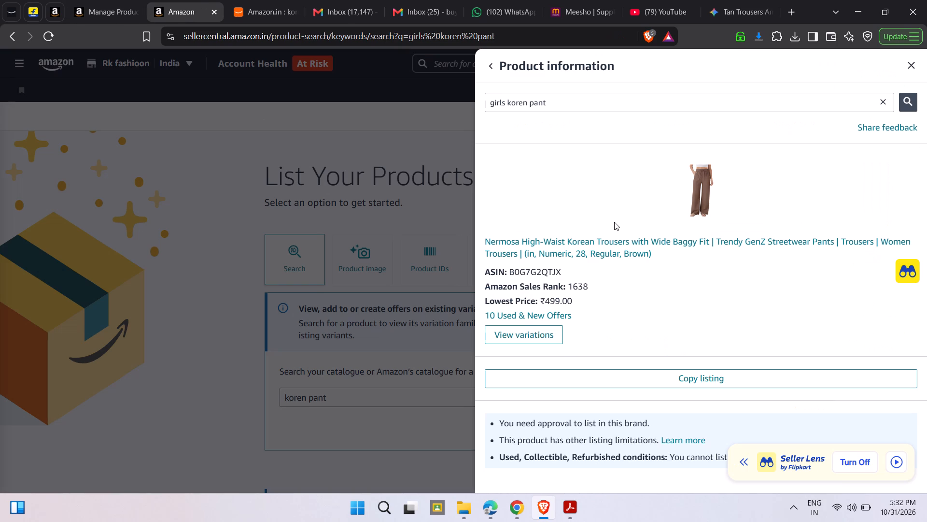
{"action": "scroll", "coordinate": [601, 323], "scroll_direction": "down", "scroll_amount": 1}
{"action": "scroll", "coordinate": [601, 323], "scroll_direction": "up", "scroll_amount": 3}
{"action": "scroll", "coordinate": [701, 437], "scroll_direction": "down", "scroll_amount": 2}
{"action": "left_click", "coordinate": [912, 68]}
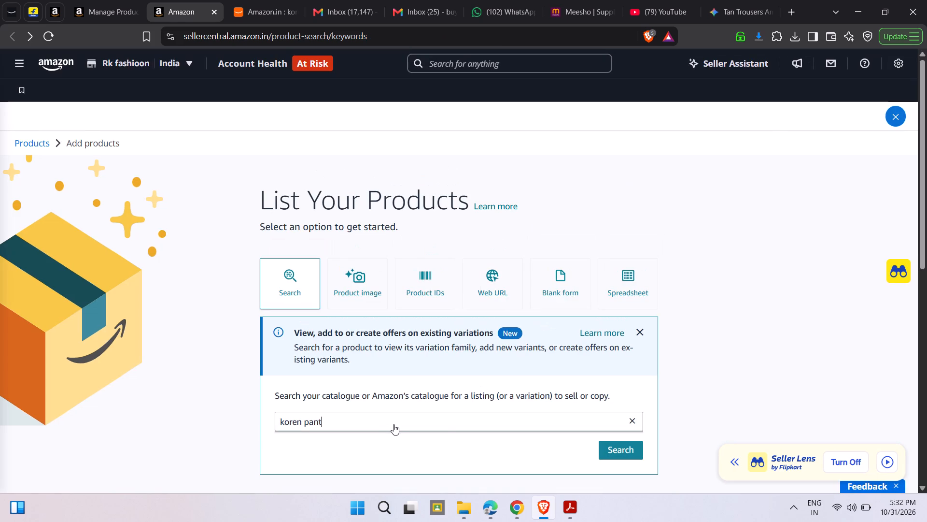
Choose the Web URL option for listing products and read its requirements for generating a listing from a product page.
{"action": "left_click", "coordinate": [393, 424]}
{"action": "left_click", "coordinate": [474, 282]}
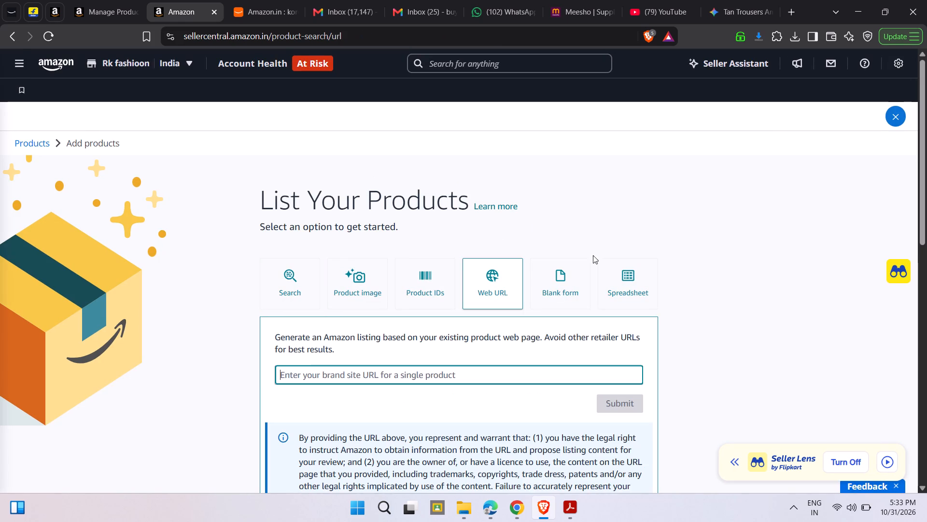
{"action": "scroll", "coordinate": [383, 411], "scroll_direction": "down", "scroll_amount": 1}
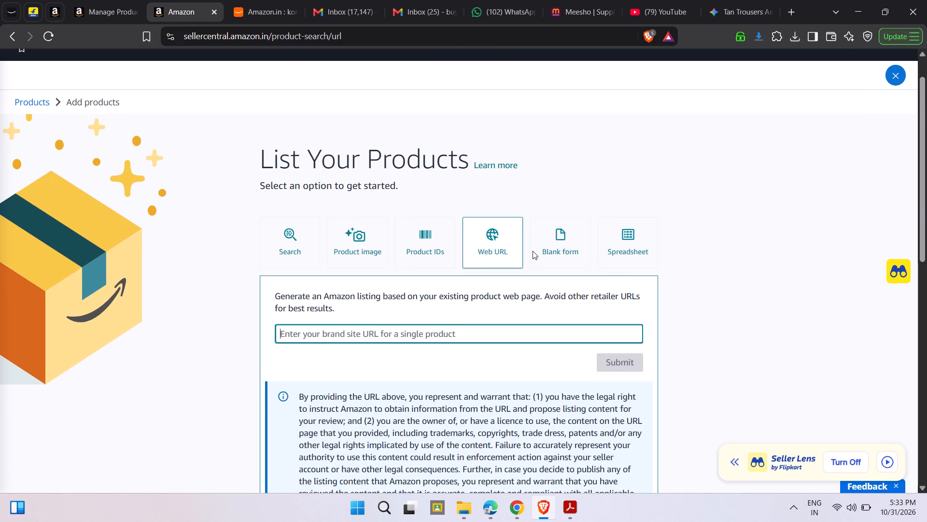
{"action": "scroll", "coordinate": [524, 330], "scroll_direction": "down", "scroll_amount": 2}
{"action": "scroll", "coordinate": [524, 330], "scroll_direction": "up", "scroll_amount": 4}
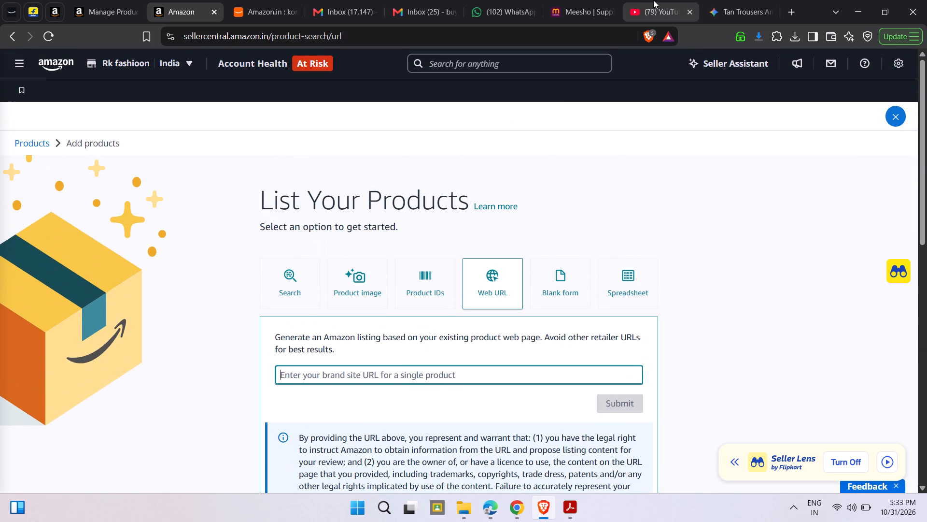
From the Amazon.in results, open the sponsored Nermosa Women's High-Waist Korean Trousers page and view the Beige colour variant.
{"action": "left_click", "coordinate": [262, 5]}
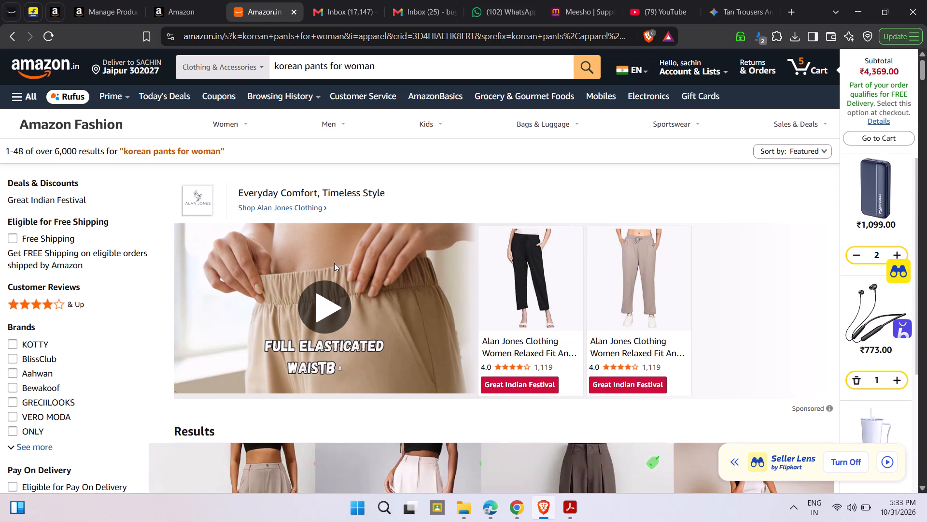
{"action": "scroll", "coordinate": [332, 272], "scroll_direction": "down", "scroll_amount": 4}
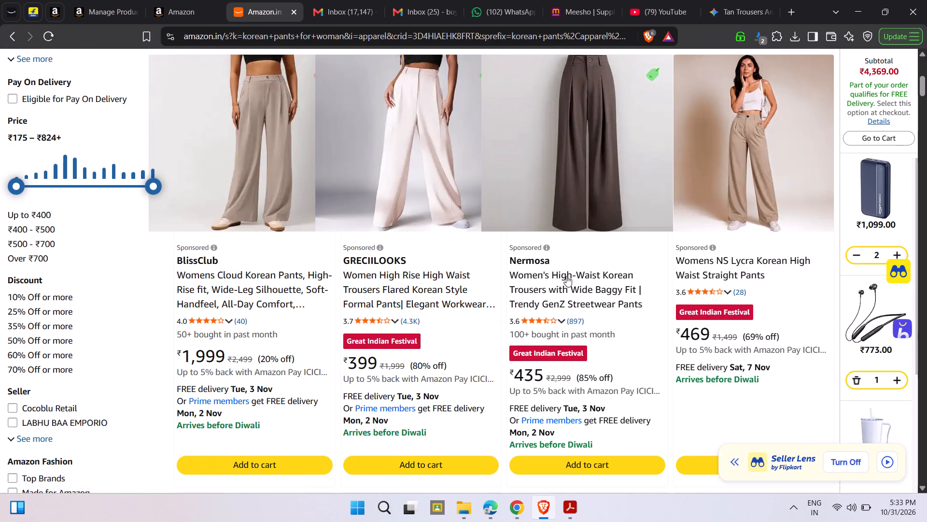
{"action": "left_click", "coordinate": [568, 291]}
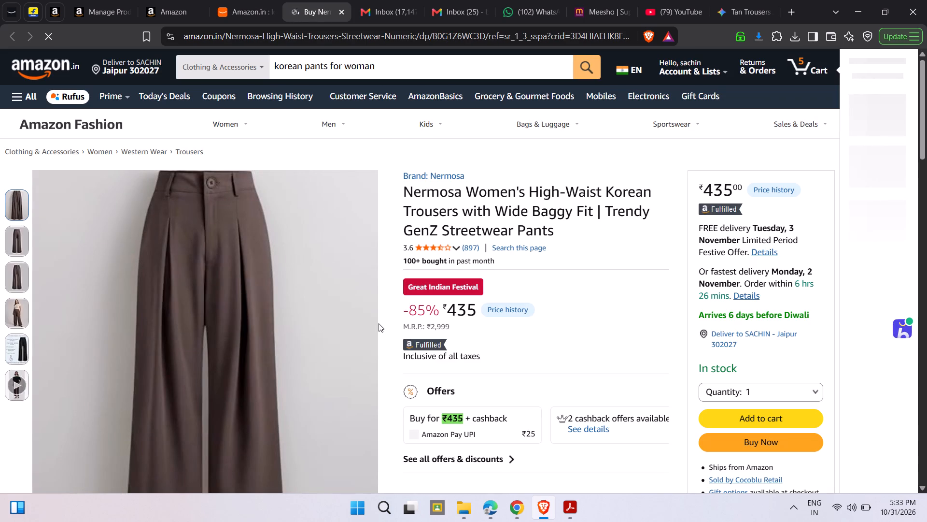
{"action": "scroll", "coordinate": [526, 285], "scroll_direction": "down", "scroll_amount": 5}
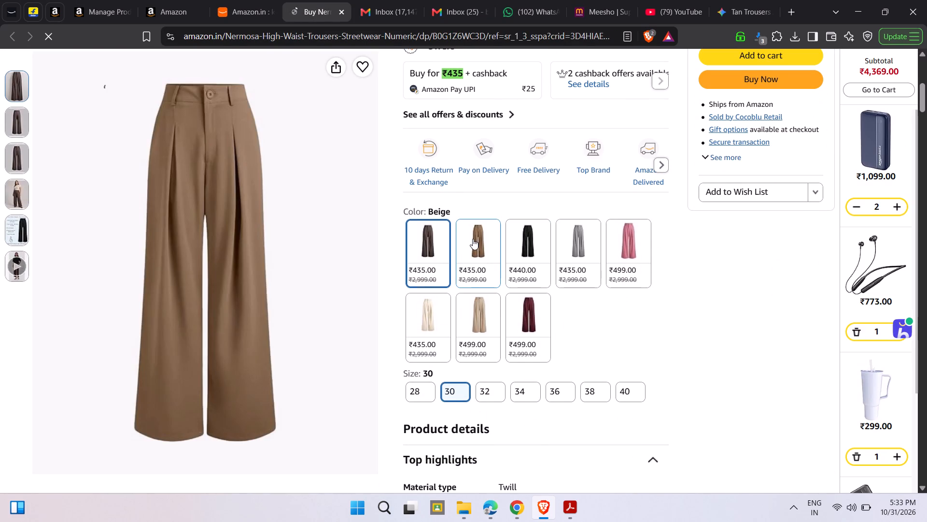
{"action": "left_click", "coordinate": [473, 239]}
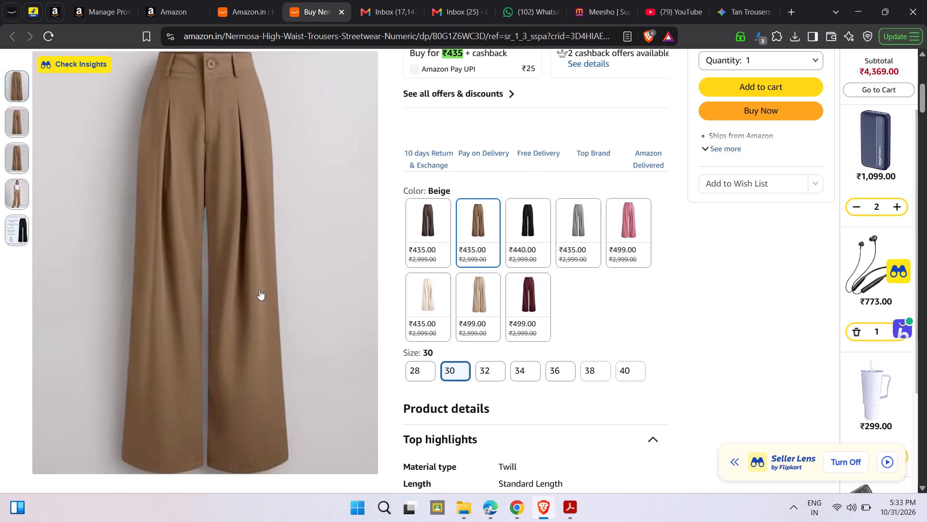
{"action": "scroll", "coordinate": [259, 290], "scroll_direction": "up", "scroll_amount": 4}
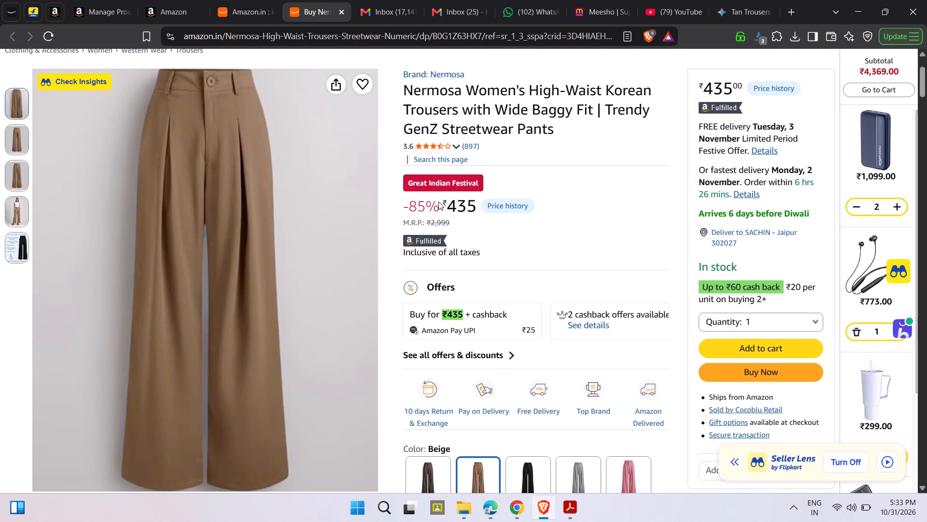
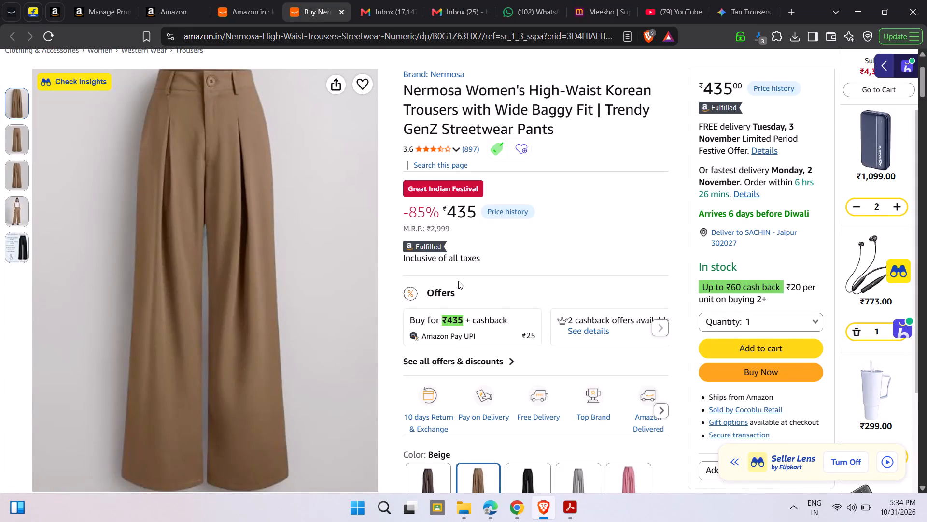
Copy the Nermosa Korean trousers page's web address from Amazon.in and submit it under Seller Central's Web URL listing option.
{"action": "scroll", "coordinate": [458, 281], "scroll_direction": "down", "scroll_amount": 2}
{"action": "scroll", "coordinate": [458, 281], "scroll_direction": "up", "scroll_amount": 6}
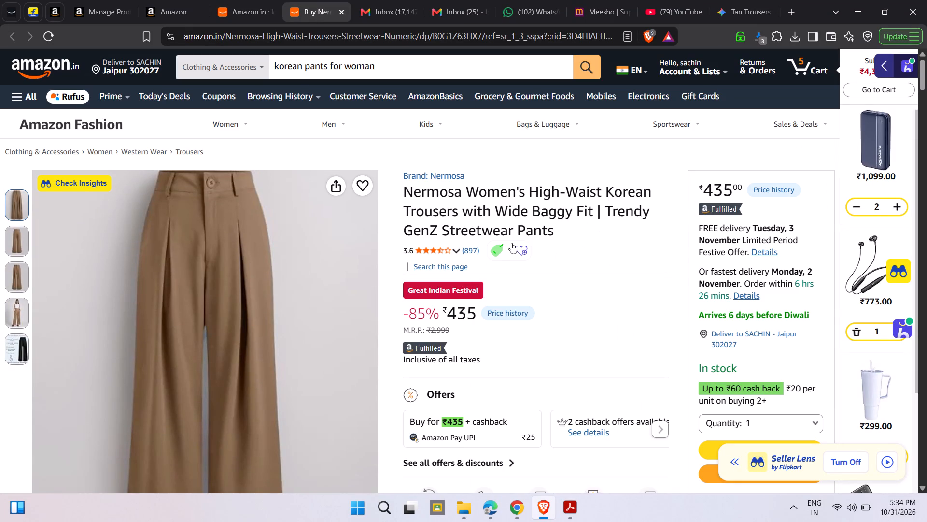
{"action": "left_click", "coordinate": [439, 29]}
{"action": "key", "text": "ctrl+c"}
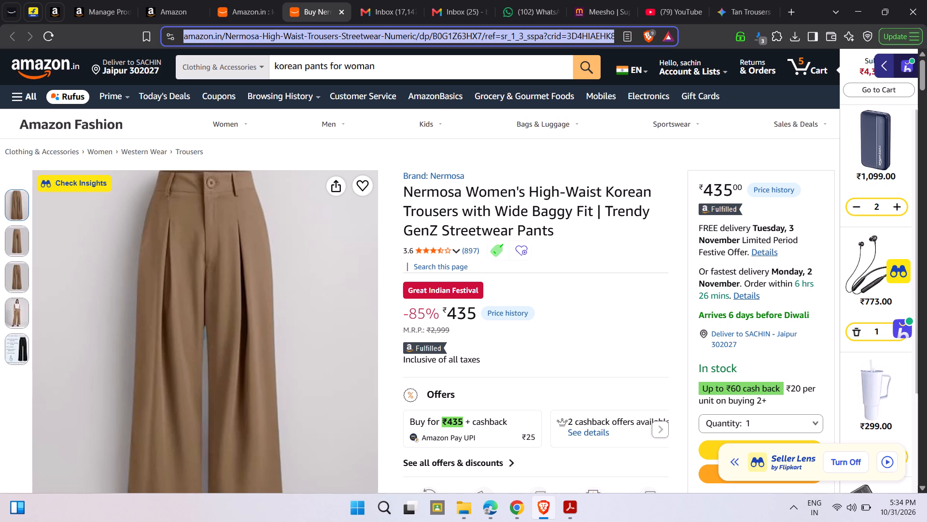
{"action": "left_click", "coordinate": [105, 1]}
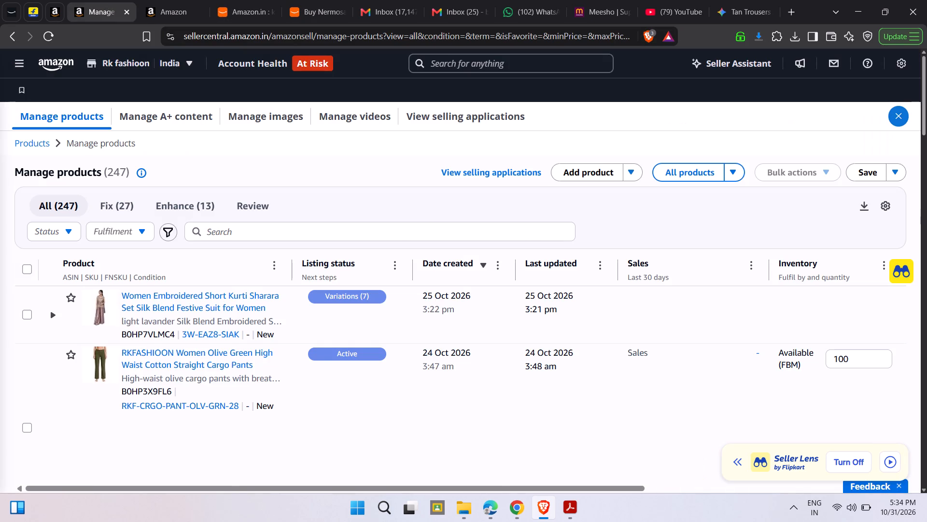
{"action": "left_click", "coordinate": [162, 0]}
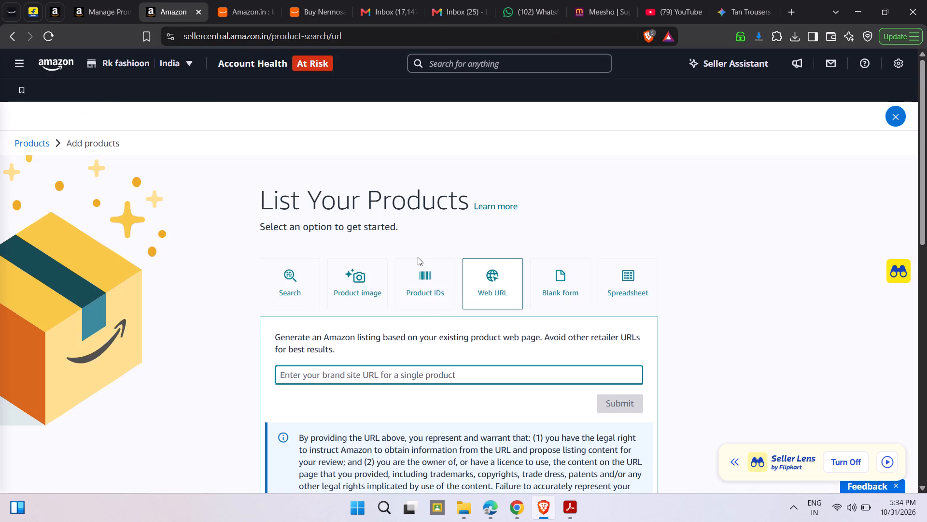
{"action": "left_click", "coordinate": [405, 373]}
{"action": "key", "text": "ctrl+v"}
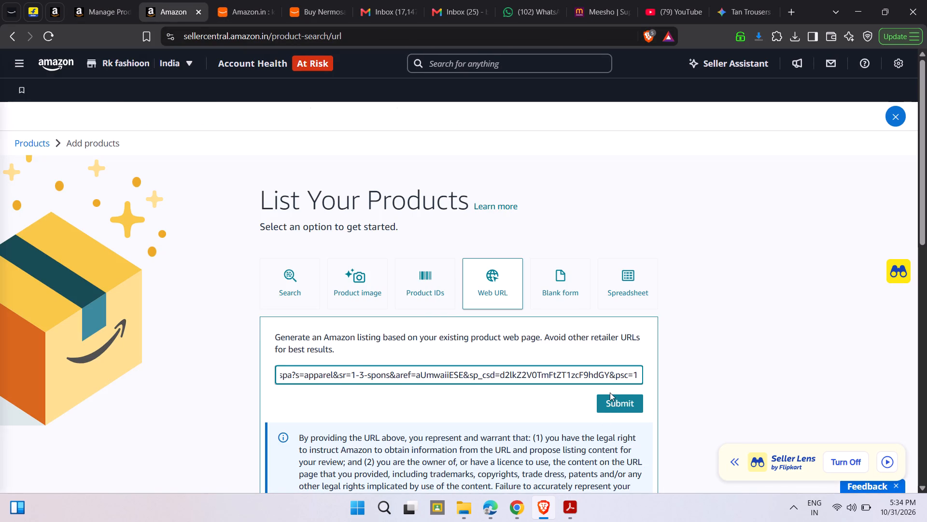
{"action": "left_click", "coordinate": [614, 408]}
Examine the matched Nermosa beige size 30 trousers, including its listing availability and competing offers.
{"action": "scroll", "coordinate": [379, 398], "scroll_direction": "down", "scroll_amount": 2}
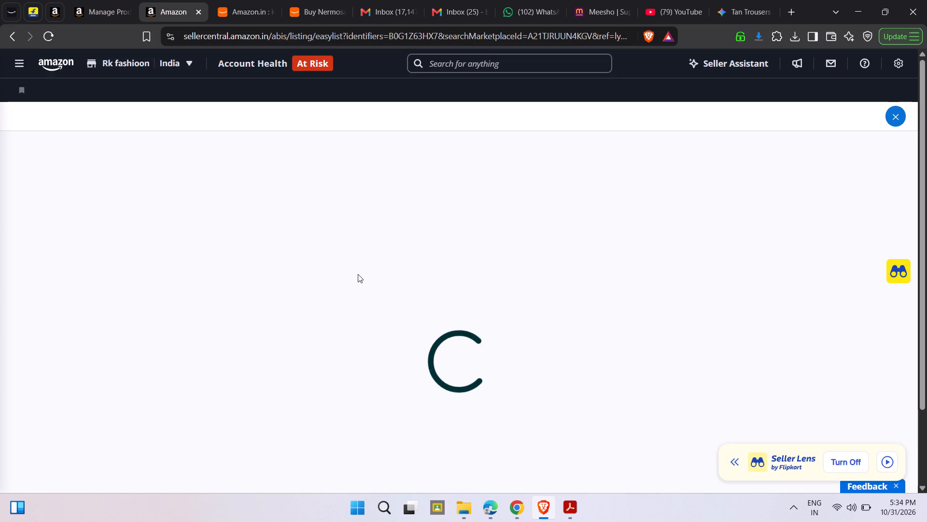
{"action": "scroll", "coordinate": [416, 286], "scroll_direction": "down", "scroll_amount": 1}
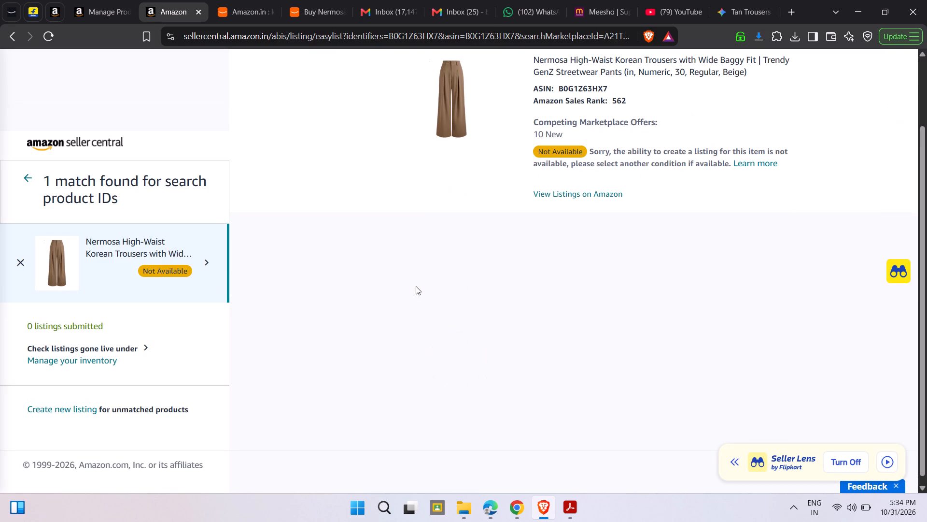
{"action": "scroll", "coordinate": [416, 286], "scroll_direction": "down", "scroll_amount": 1}
{"action": "scroll", "coordinate": [353, 301], "scroll_direction": "down", "scroll_amount": 3}
{"action": "scroll", "coordinate": [353, 301], "scroll_direction": "up", "scroll_amount": 4}
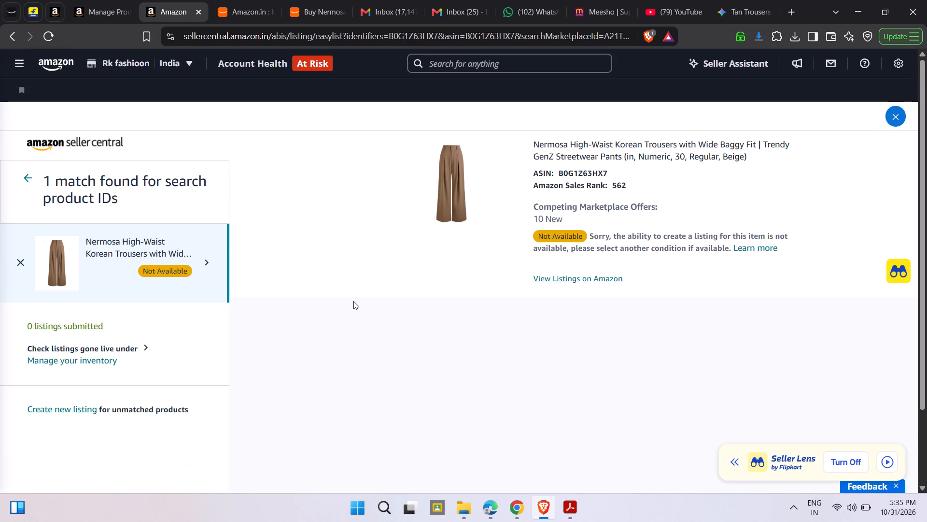
{"action": "scroll", "coordinate": [483, 344], "scroll_direction": "down", "scroll_amount": 1}
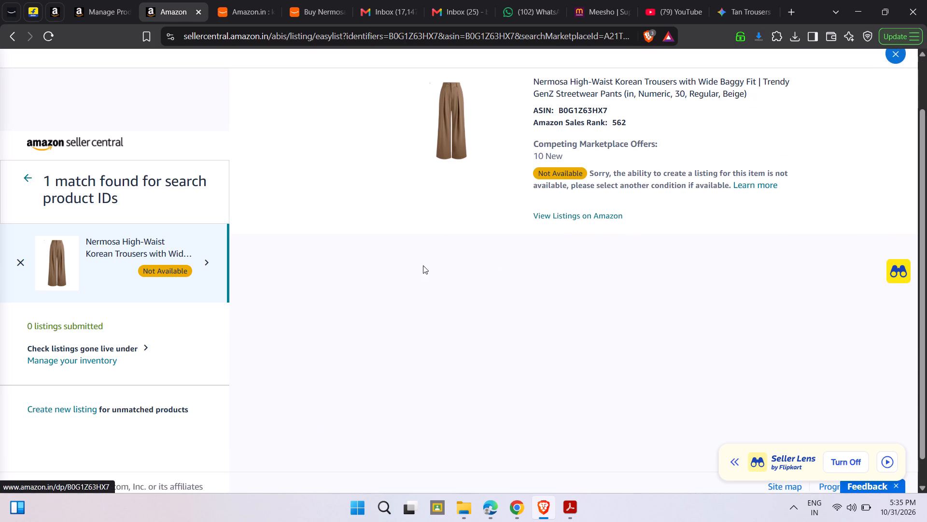
{"action": "scroll", "coordinate": [232, 386], "scroll_direction": "down", "scroll_amount": 2}
{"action": "scroll", "coordinate": [232, 386], "scroll_direction": "up", "scroll_amount": 4}
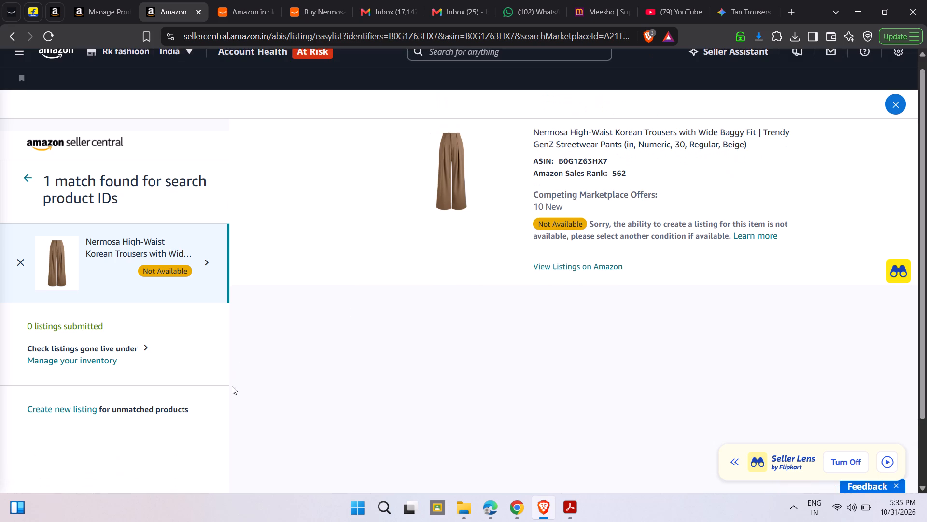
{"action": "scroll", "coordinate": [665, 416], "scroll_direction": "down", "scroll_amount": 4}
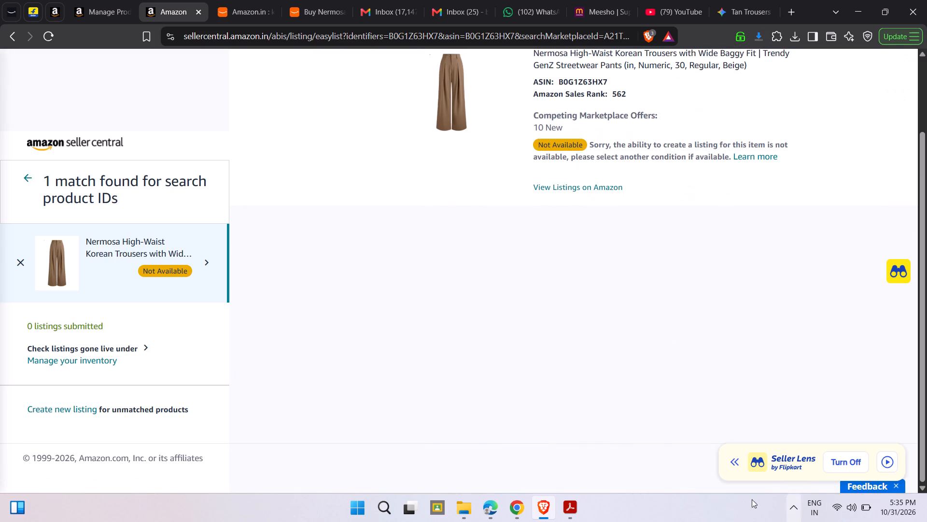
{"action": "left_click", "coordinate": [727, 458]}
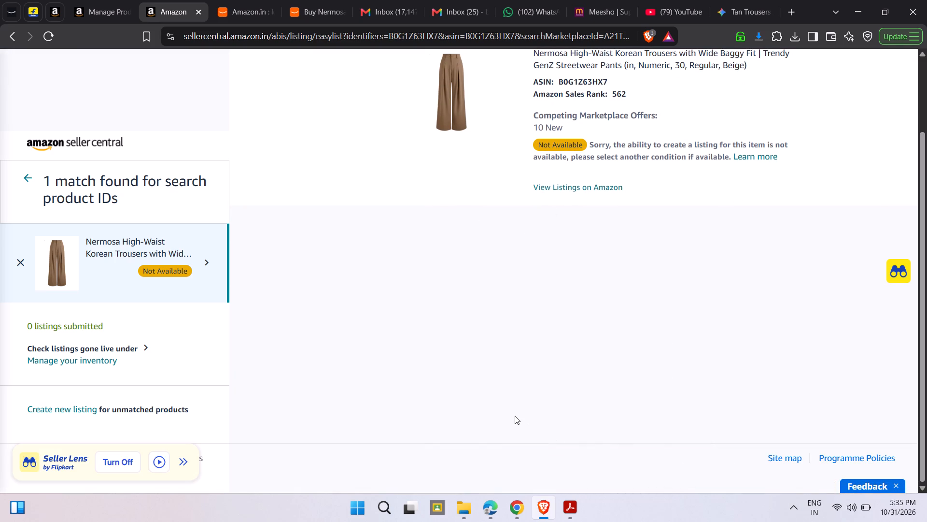
{"action": "scroll", "coordinate": [515, 416], "scroll_direction": "up", "scroll_amount": 3}
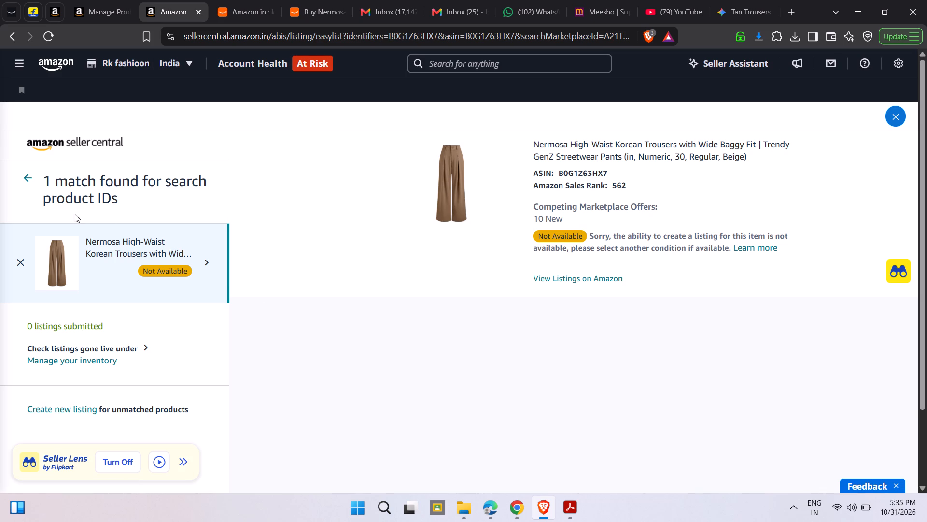
{"action": "left_click", "coordinate": [164, 268]}
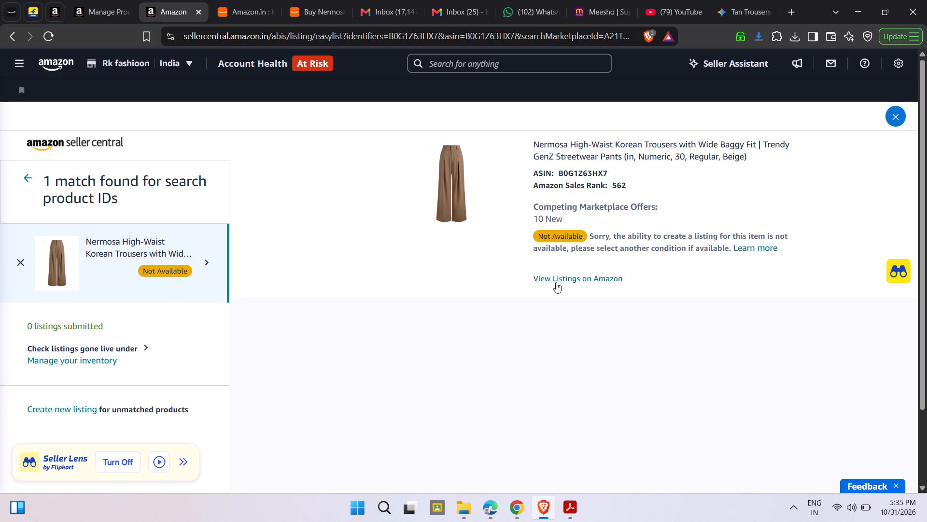
View the matched trousers' listing on Amazon, close it, and return to the List Your Products page.
{"action": "left_click", "coordinate": [556, 282]}
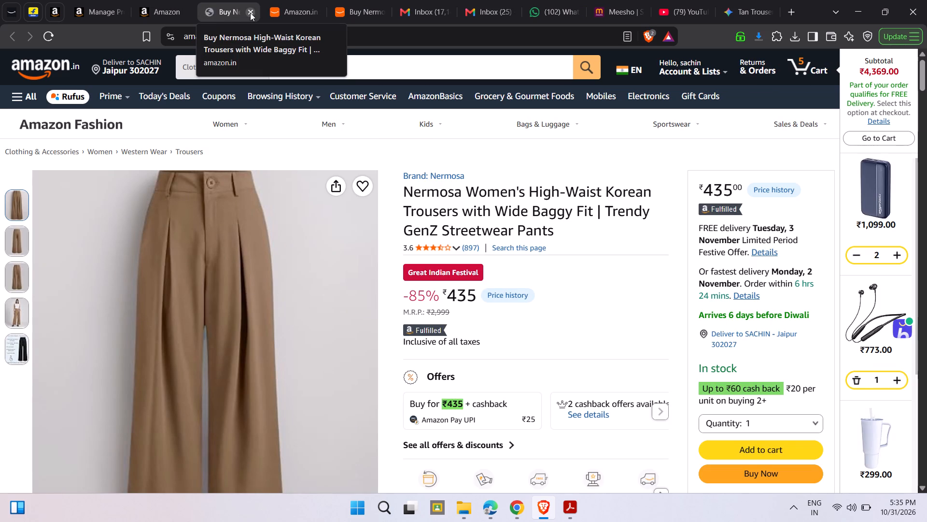
{"action": "left_click", "coordinate": [250, 13]}
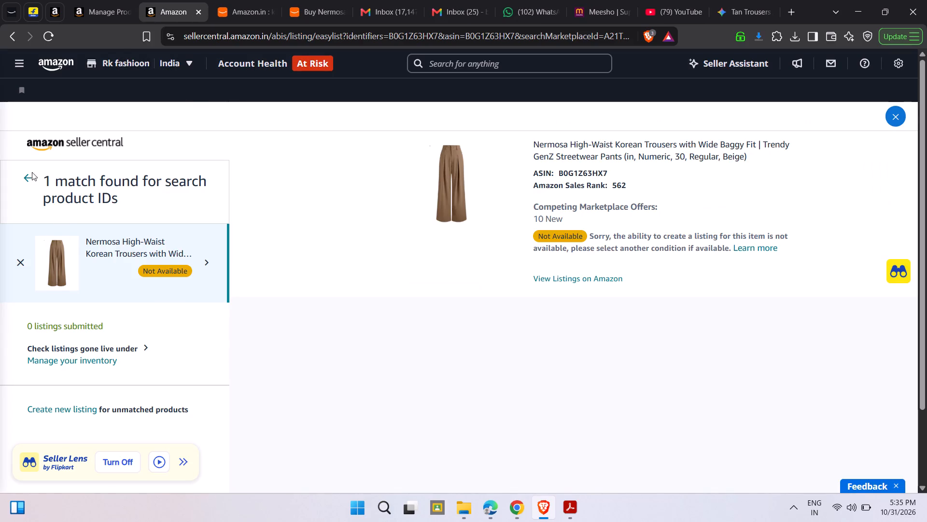
{"action": "left_click", "coordinate": [25, 182]}
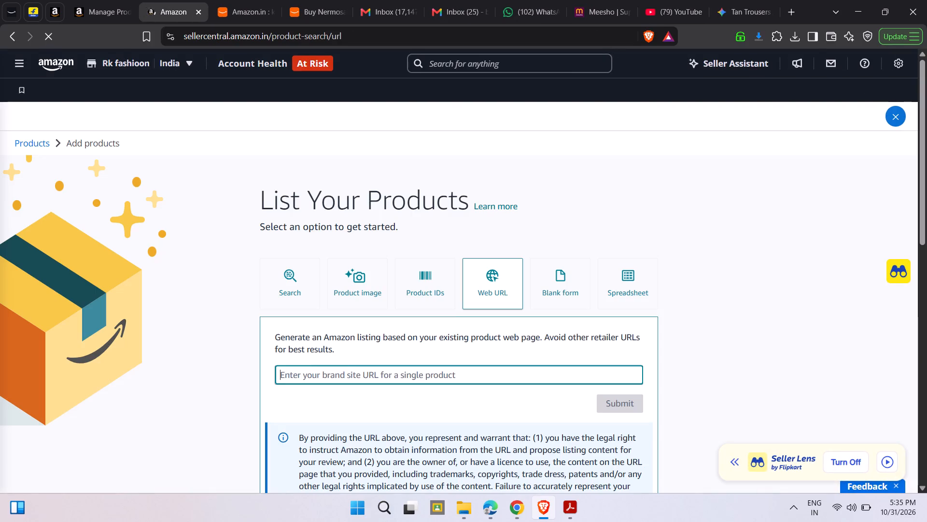
Switch to the Search listing option and search the catalogue for "korean pants for women".
{"action": "left_click", "coordinate": [349, 372]}
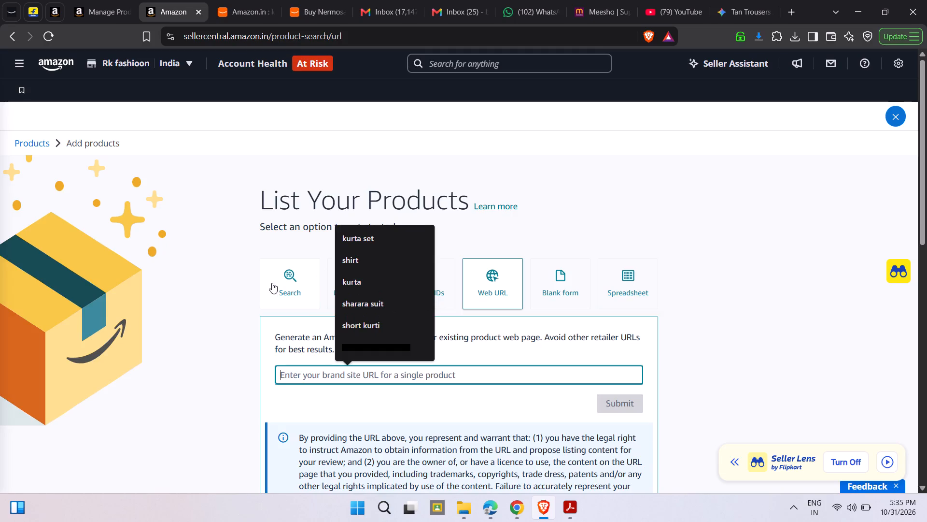
{"action": "left_click", "coordinate": [272, 283]}
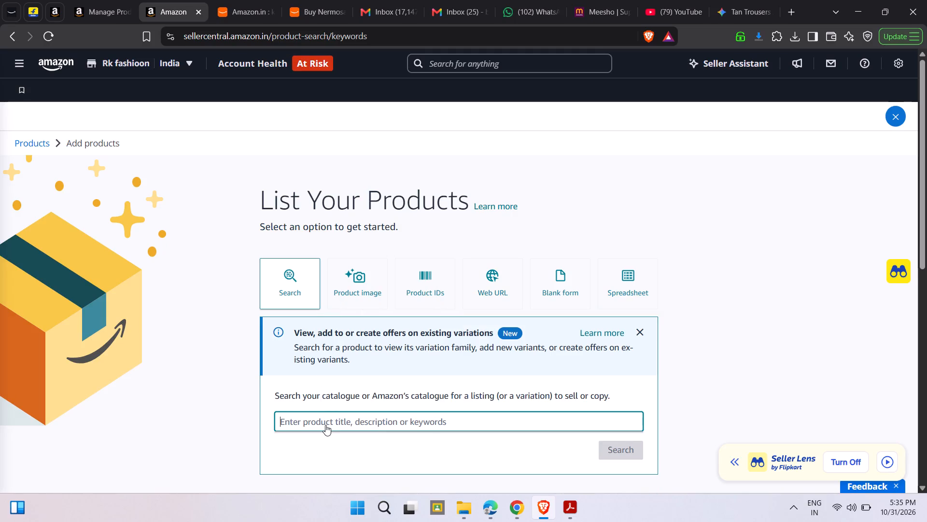
{"action": "left_click", "coordinate": [325, 425]}
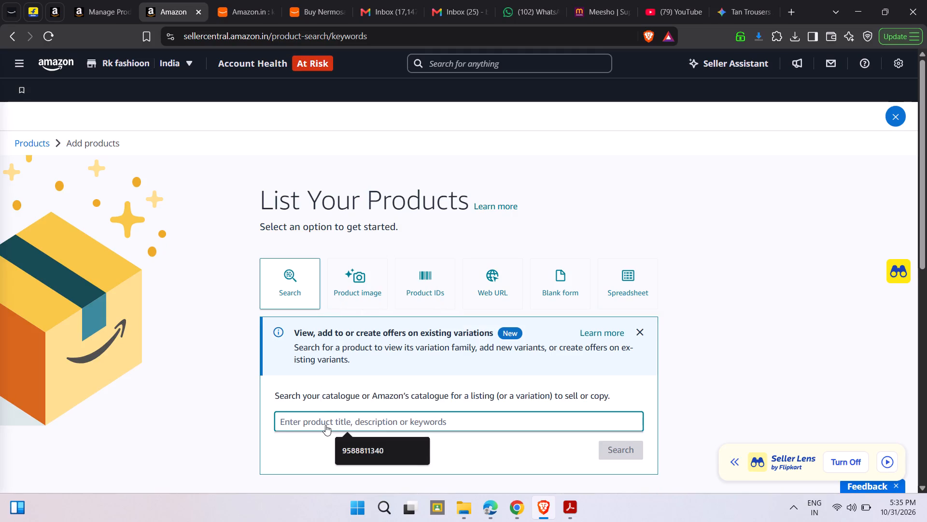
{"action": "type", "text": "ddlo"}
{"action": "key", "text": "BackSpace"}
{"action": "key", "text": "BackSpace"}
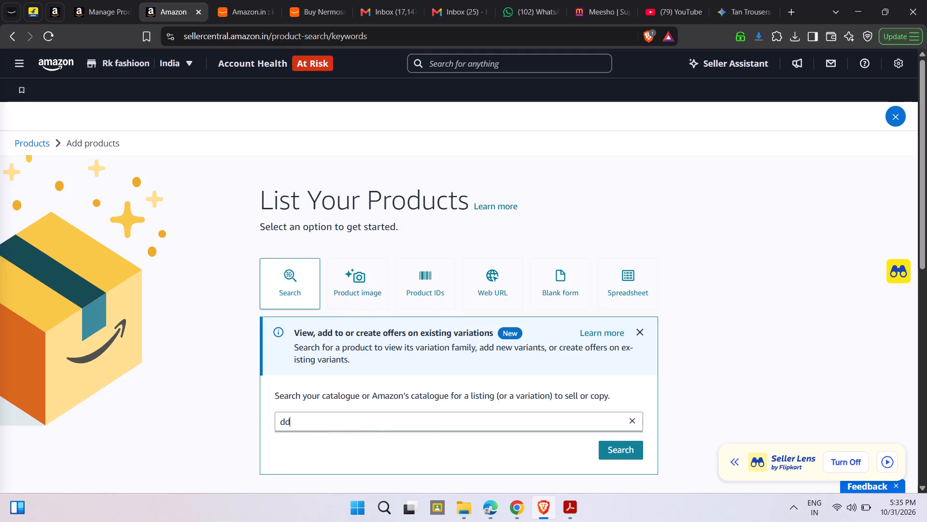
{"action": "key", "text": "BackSpace"}
{"action": "key", "text": "BackSpace"}
{"action": "key", "text": "BackSpace"}
{"action": "type", "text": "korean"}
{"action": "key", "text": "space"}
{"action": "type", "text": "pants"}
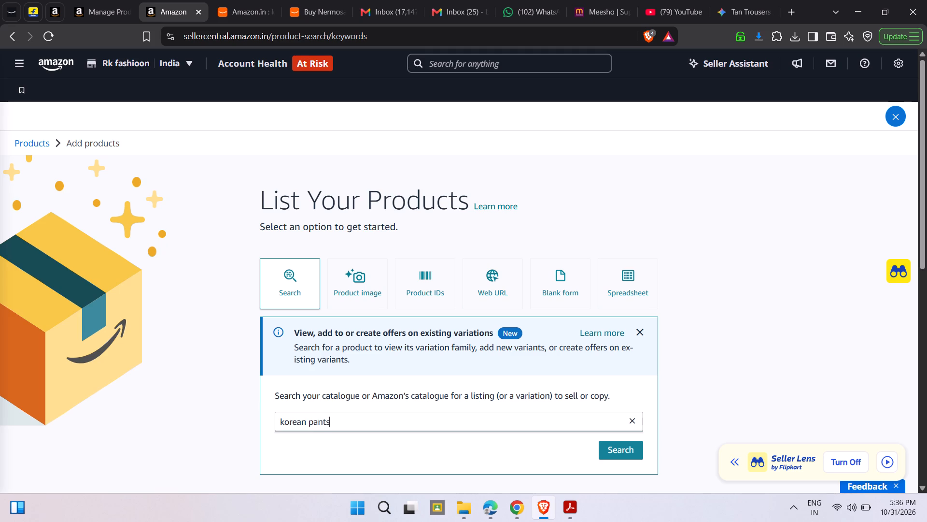
{"action": "key", "text": "space"}
{"action": "type", "text": "for"}
{"action": "key", "text": "space"}
{"action": "type", "text": "women"}
{"action": "key", "text": "space"}
{"action": "left_click", "coordinate": [635, 449]}
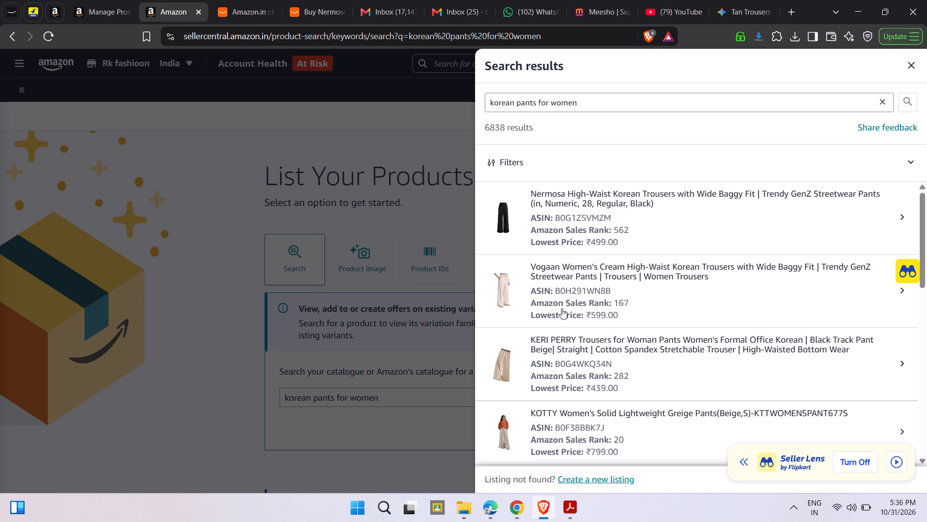
From the search results, open the Nermosa High-Waist Korean Trousers in size 28 Beige and copy its listing.
{"action": "scroll", "coordinate": [592, 272], "scroll_direction": "down", "scroll_amount": 1}
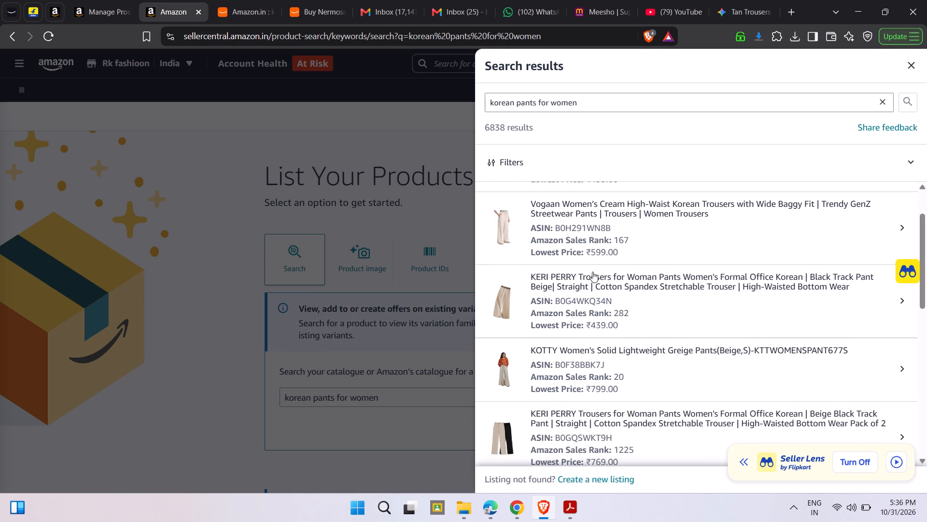
{"action": "scroll", "coordinate": [592, 272], "scroll_direction": "down", "scroll_amount": 1}
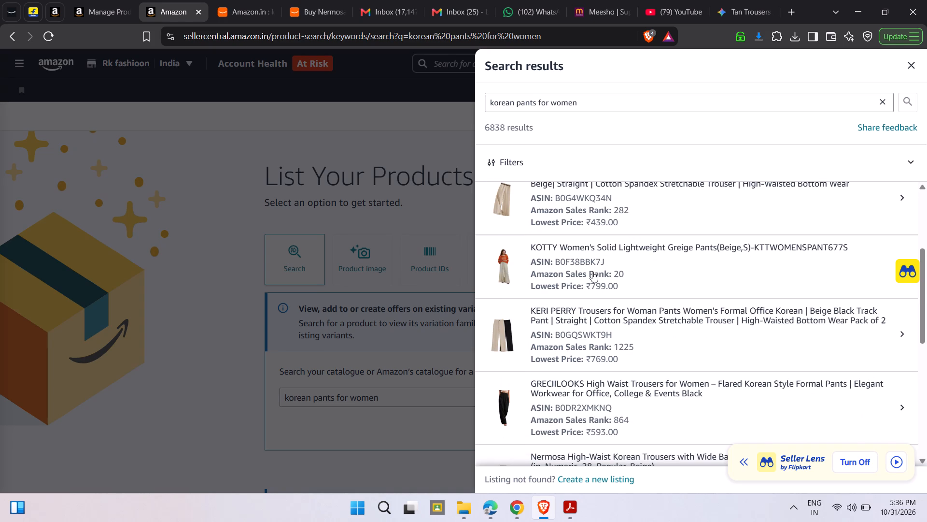
{"action": "scroll", "coordinate": [592, 272], "scroll_direction": "down", "scroll_amount": 1}
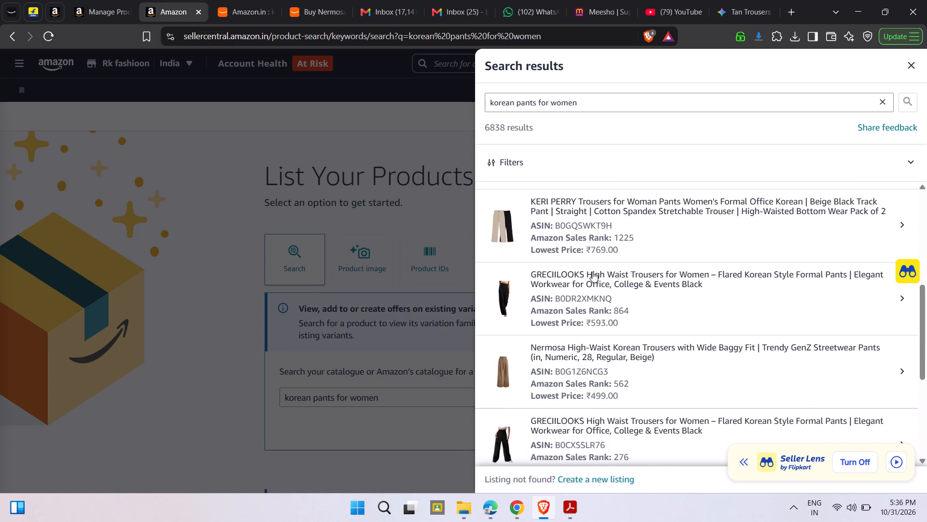
{"action": "left_click", "coordinate": [556, 350]}
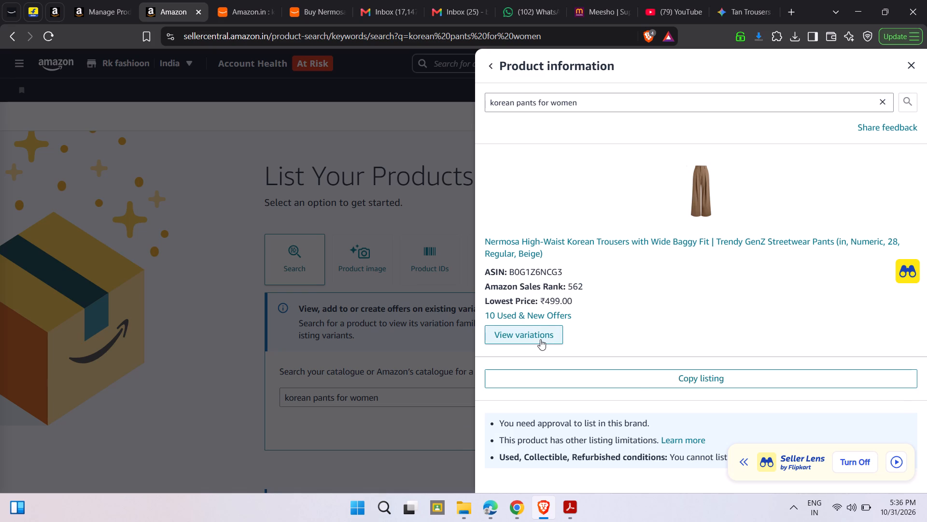
{"action": "left_click", "coordinate": [635, 379]}
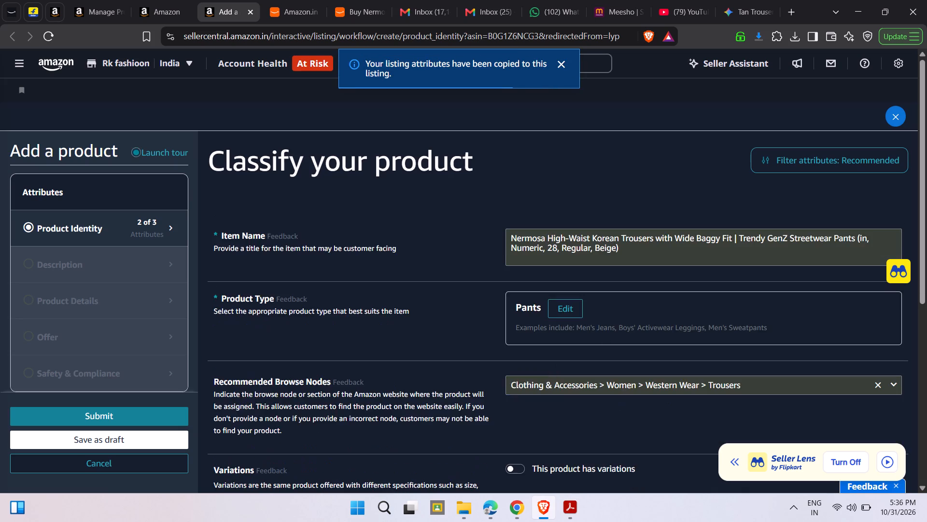
Replace the brand word at the start of the copied item name with "RKFahioon".
{"action": "left_click", "coordinate": [630, 315]}
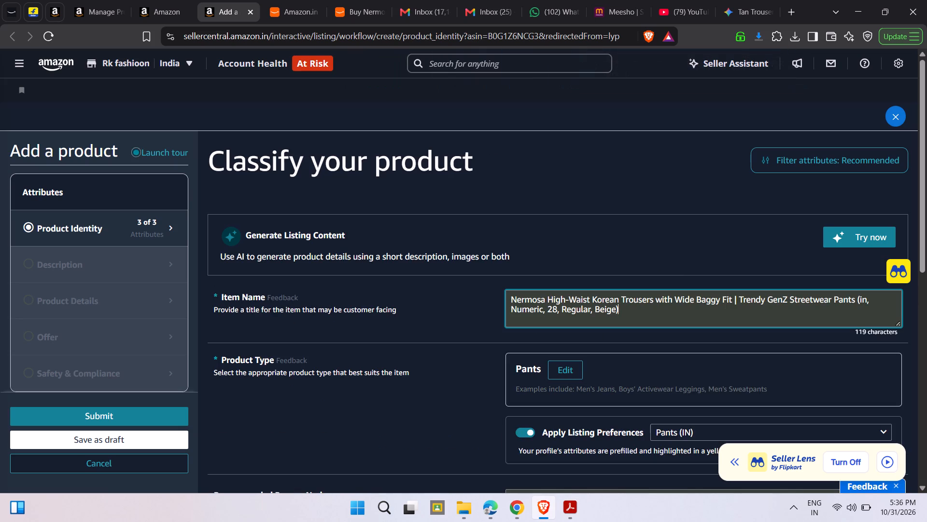
{"action": "scroll", "coordinate": [575, 387], "scroll_direction": "down", "scroll_amount": 1}
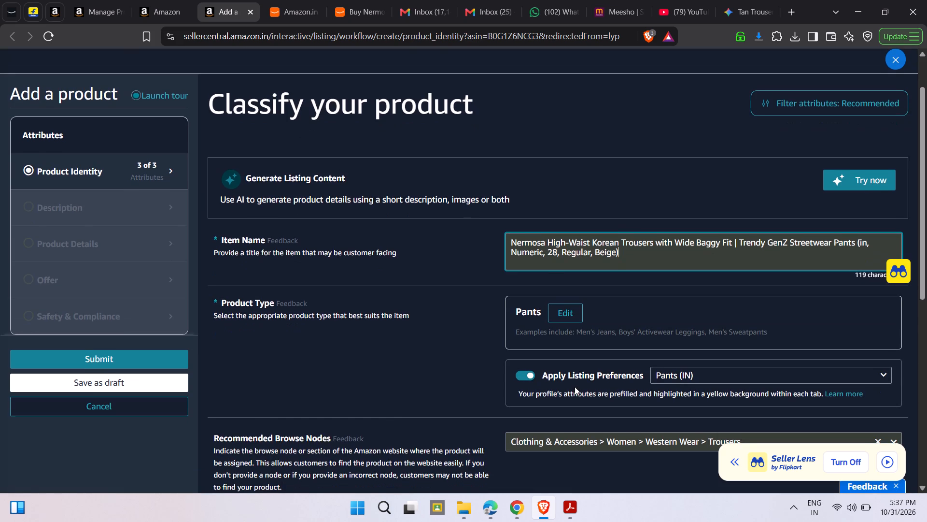
{"action": "scroll", "coordinate": [575, 387], "scroll_direction": "down", "scroll_amount": 1}
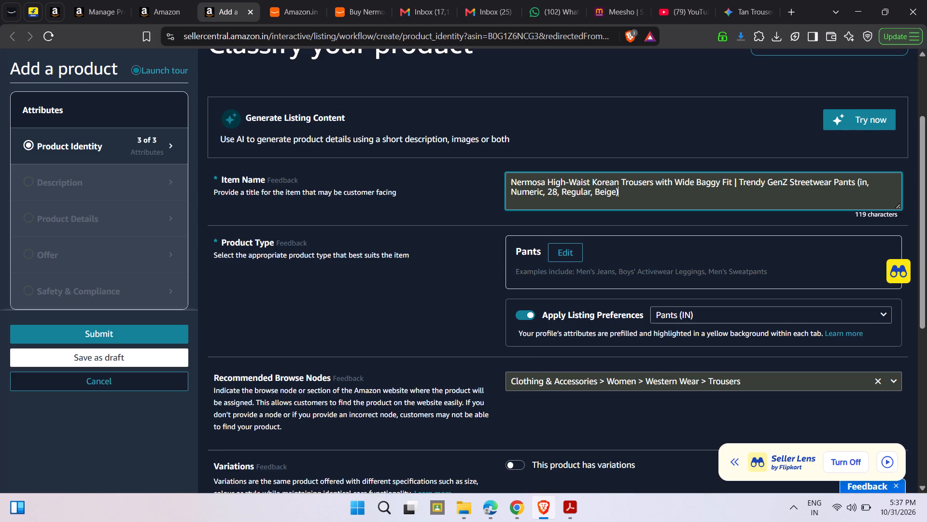
{"action": "left_click", "coordinate": [546, 184]}
{"action": "key", "text": "BackSpace"}
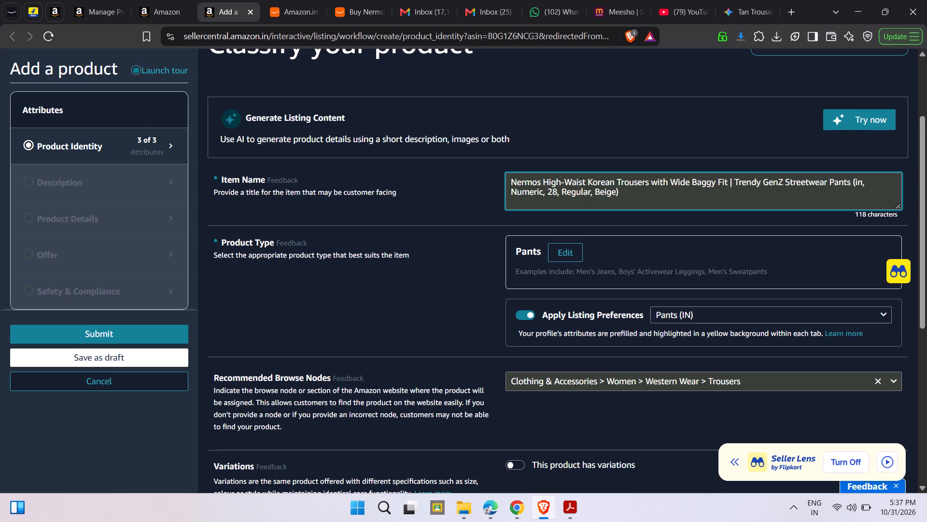
{"action": "key", "text": "BackSpace"}
{"action": "key", "text": "BackSpace"}
{"action": "key", "text": "BackSpace"}
{"action": "key", "text": "BackSpace"}
{"action": "key", "text": "BackSpace"}
{"action": "key", "text": "BackSpace"}
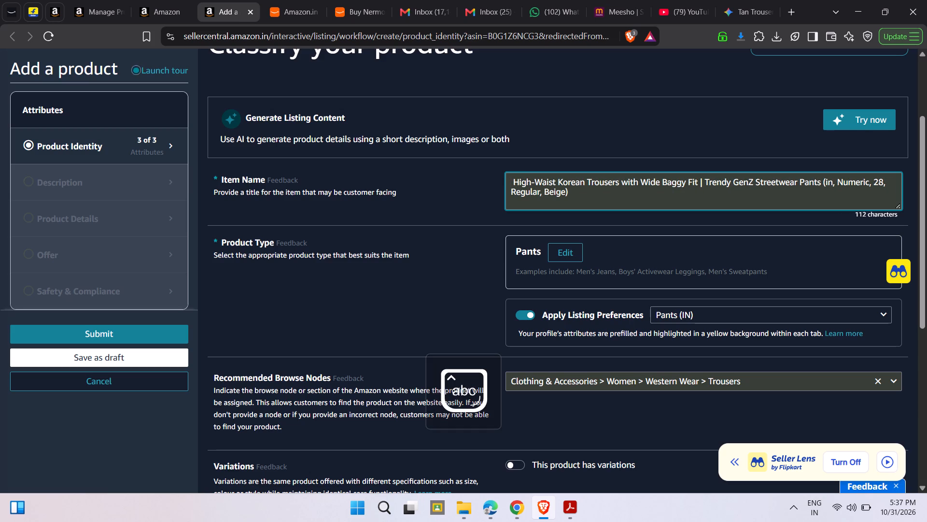
{"action": "type", "text": "Rk"}
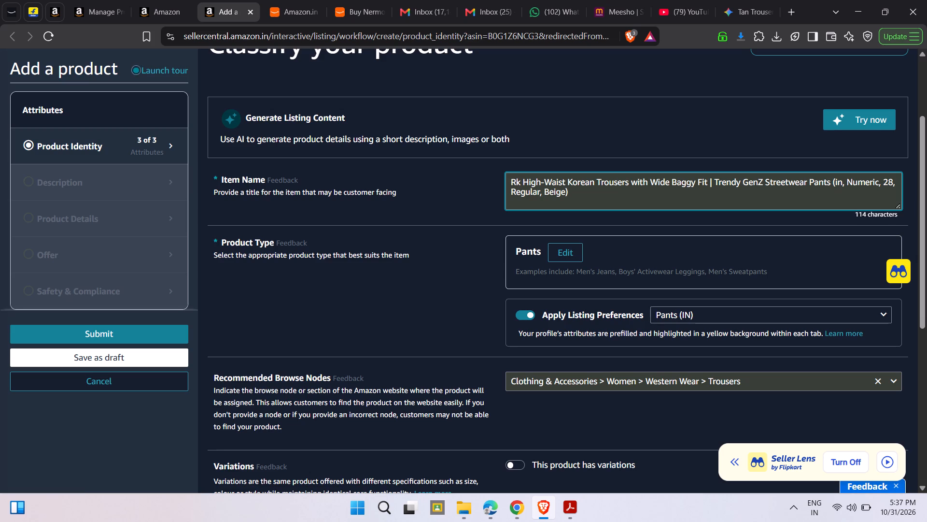
{"action": "type", "text": "Fa"}
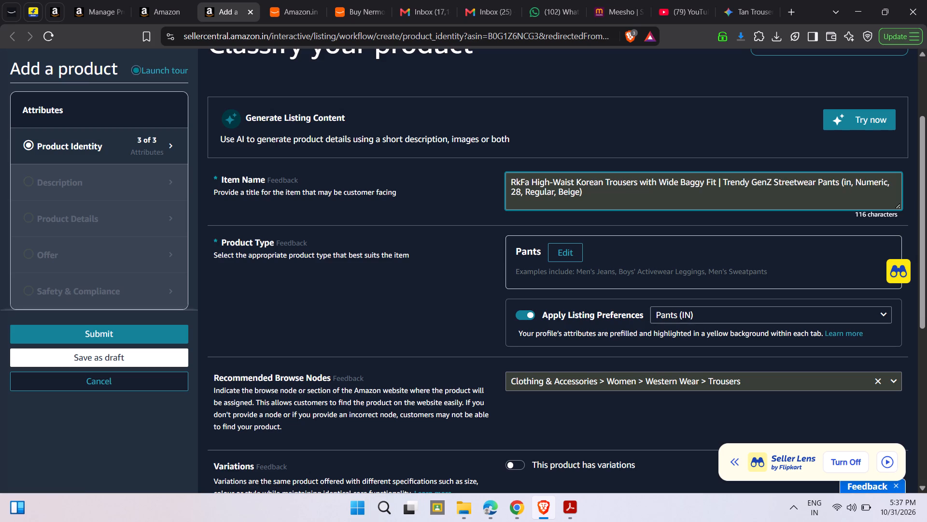
{"action": "type", "text": "hioo"}
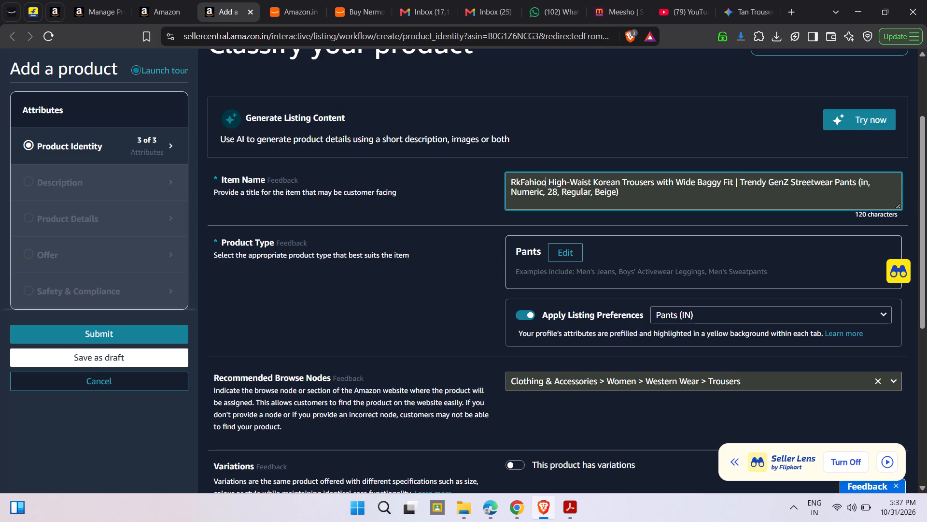
{"action": "key", "text": "n"}
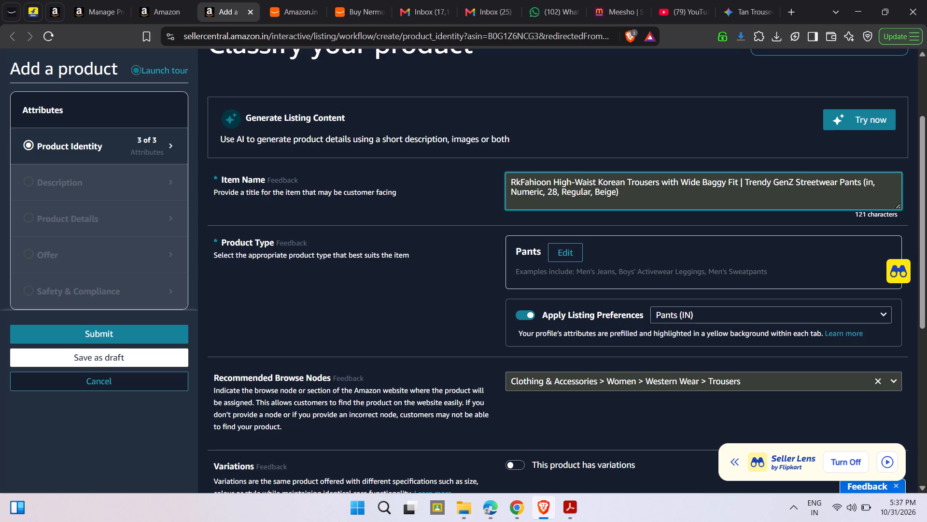
{"action": "key", "text": "Left"}
{"action": "key", "text": "Left"}
{"action": "key", "text": "Left"}
{"action": "key", "text": "Left"}
{"action": "key", "text": "Left"}
{"action": "key", "text": "Left"}
{"action": "key", "text": "Left"}
{"action": "key", "text": "BackSpace"}
{"action": "key", "text": "shift+k"}
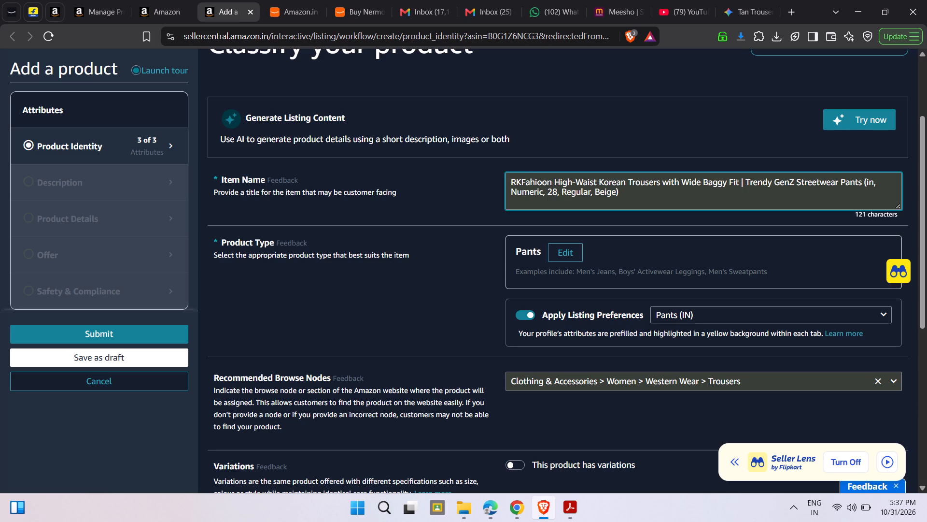
Delete the parenthesised size, fit and colour details from the item name so that it ends with "Trendy GenZ Streetwear Pants".
{"action": "left_click", "coordinate": [622, 195]}
{"action": "key", "text": "BackSpace"}
{"action": "key", "text": "BackSpace"}
{"action": "key", "text": "BackSpace"}
{"action": "key", "text": "BackSpace"}
{"action": "key", "text": "BackSpace"}
{"action": "key", "text": "BackSpace"}
{"action": "key", "text": "BackSpace"}
{"action": "key", "text": "BackSpace"}
{"action": "key", "text": "BackSpace"}
{"action": "key", "text": "BackSpace"}
{"action": "key", "text": "BackSpace"}
{"action": "key", "text": "BackSpace"}
{"action": "key", "text": "BackSpace"}
{"action": "key", "text": "BackSpace"}
{"action": "key", "text": "BackSpace"}
{"action": "key", "text": "BackSpace"}
{"action": "key", "text": "BackSpace"}
{"action": "key", "text": "BackSpace"}
{"action": "key", "text": "BackSpace"}
{"action": "key", "text": "BackSpace"}
{"action": "key", "text": "BackSpace"}
{"action": "key", "text": "BackSpace"}
{"action": "key", "text": "BackSpace"}
{"action": "key", "text": "BackSpace"}
{"action": "key", "text": "BackSpace"}
{"action": "key", "text": "BackSpace"}
{"action": "key", "text": "BackSpace"}
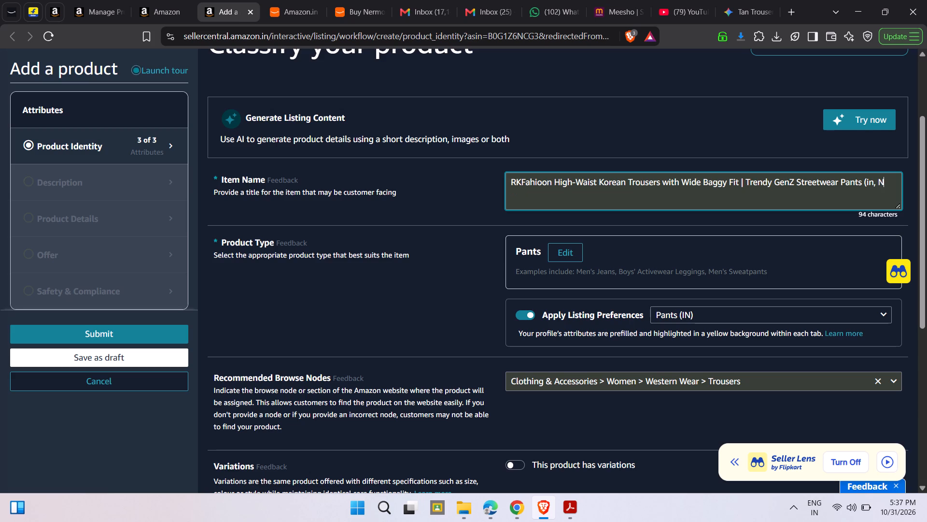
{"action": "key", "text": "BackSpace"}
{"action": "key", "text": "BackSpace"}
{"action": "key", "text": "BackSpace"}
{"action": "key", "text": "BackSpace"}
{"action": "key", "text": "BackSpace"}
{"action": "key", "text": "BackSpace"}
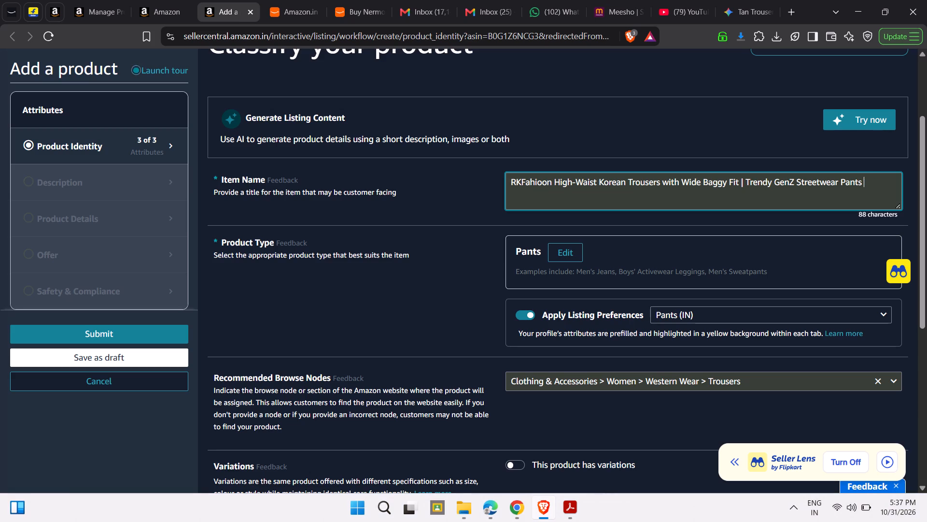
{"action": "key", "text": "BackSpace"}
{"action": "left_click", "coordinate": [422, 208]}
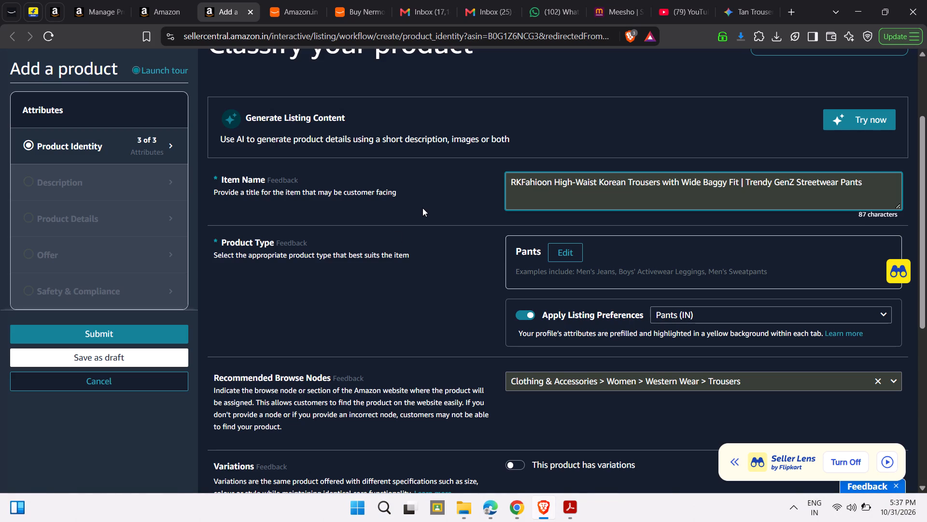
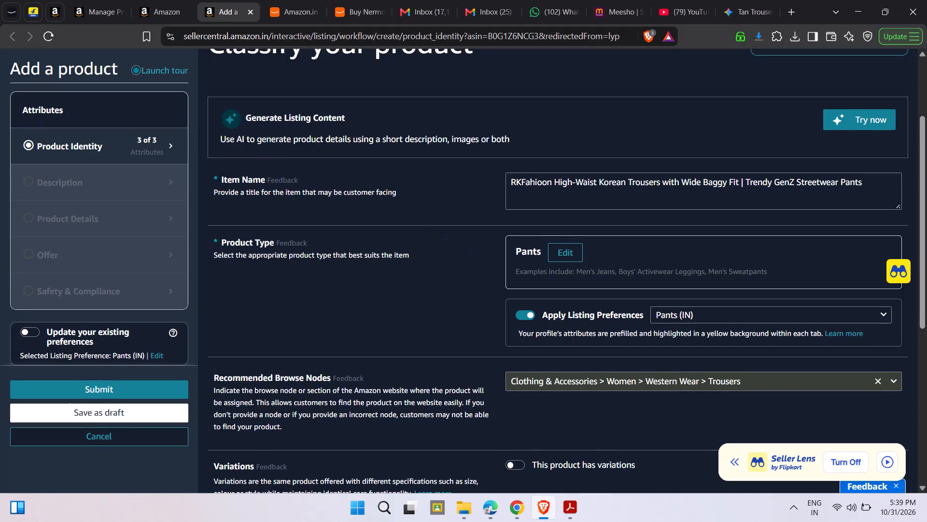
Mark the product as having variations in the Product Identity section.
{"action": "scroll", "coordinate": [552, 272], "scroll_direction": "down", "scroll_amount": 1}
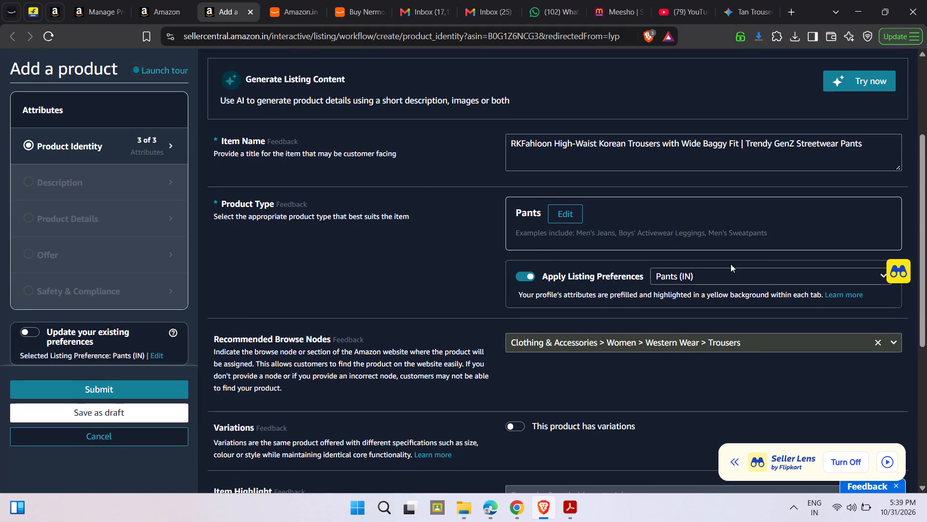
{"action": "scroll", "coordinate": [730, 264], "scroll_direction": "down", "scroll_amount": 3}
{"action": "left_click", "coordinate": [519, 240]}
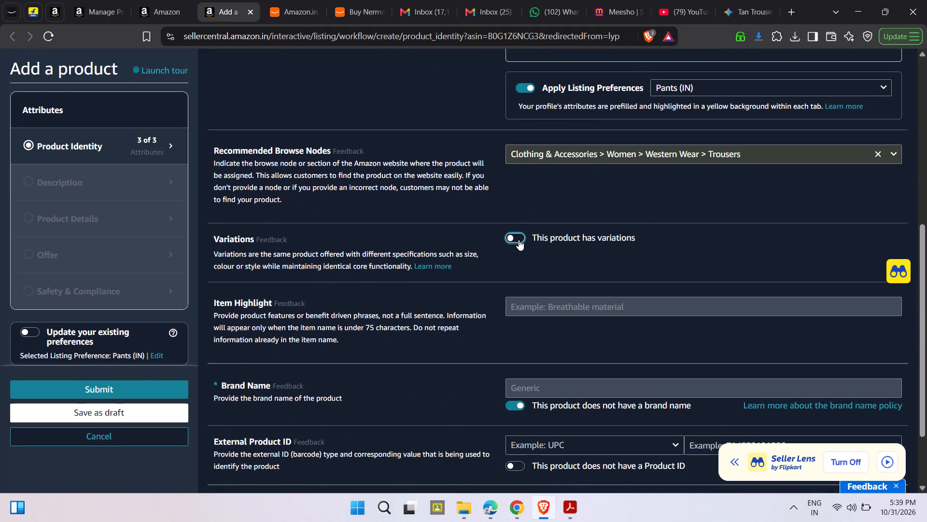
Mark the product as not having a Product ID and continue to the Description section.
{"action": "scroll", "coordinate": [527, 307], "scroll_direction": "down", "scroll_amount": 2}
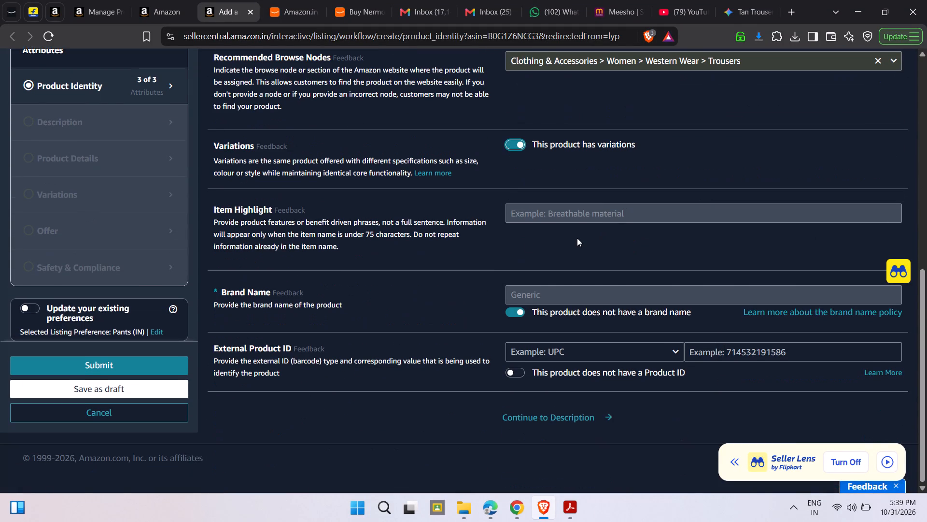
{"action": "scroll", "coordinate": [528, 302], "scroll_direction": "down", "scroll_amount": 2}
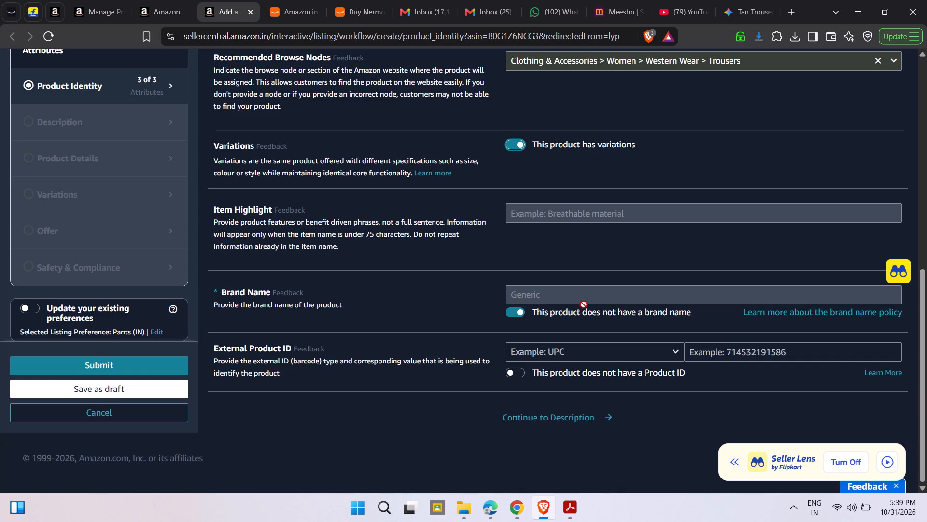
{"action": "left_click", "coordinate": [517, 371]}
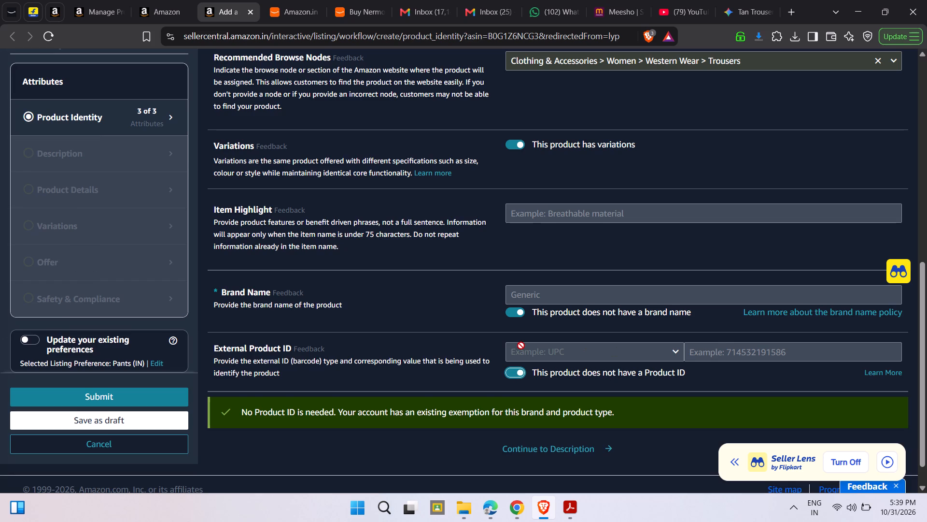
{"action": "scroll", "coordinate": [521, 346], "scroll_direction": "down", "scroll_amount": 3}
{"action": "left_click", "coordinate": [551, 418]}
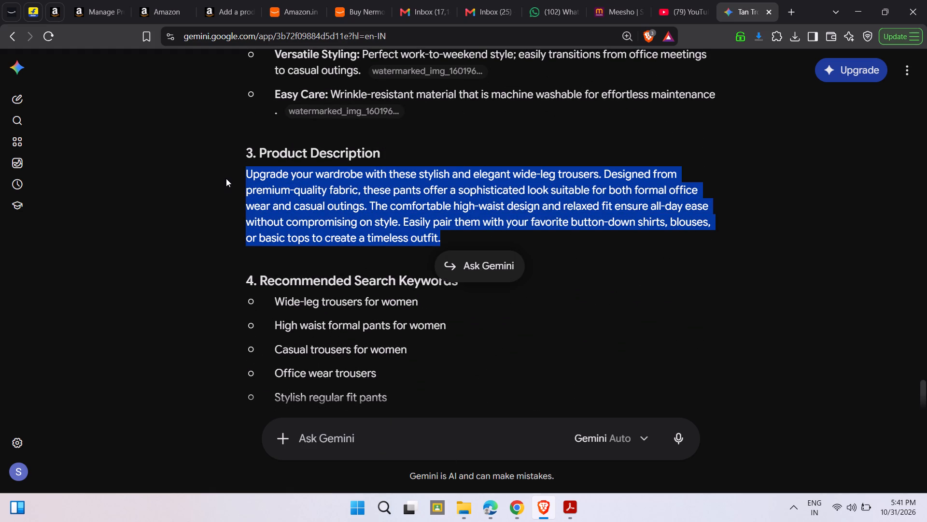
{"action": "key", "text": "ctrl+c"}
{"action": "left_click", "coordinate": [162, 5]}
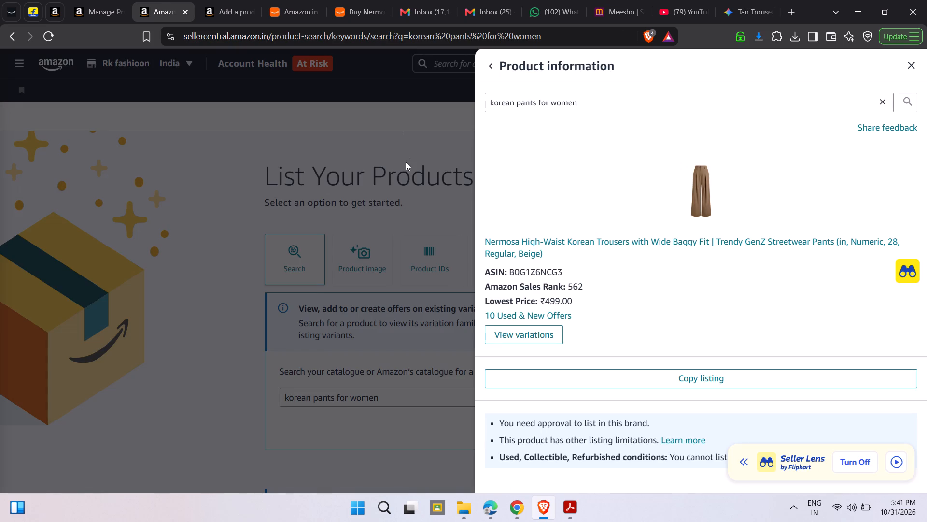
{"action": "left_click", "coordinate": [212, 7]}
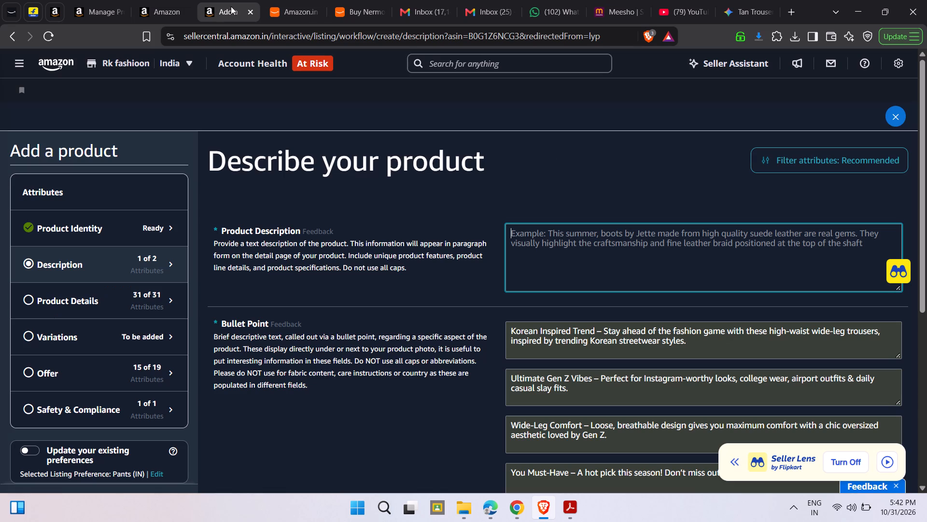
{"action": "left_click", "coordinate": [551, 258]}
{"action": "key", "text": "ctrl+b"}
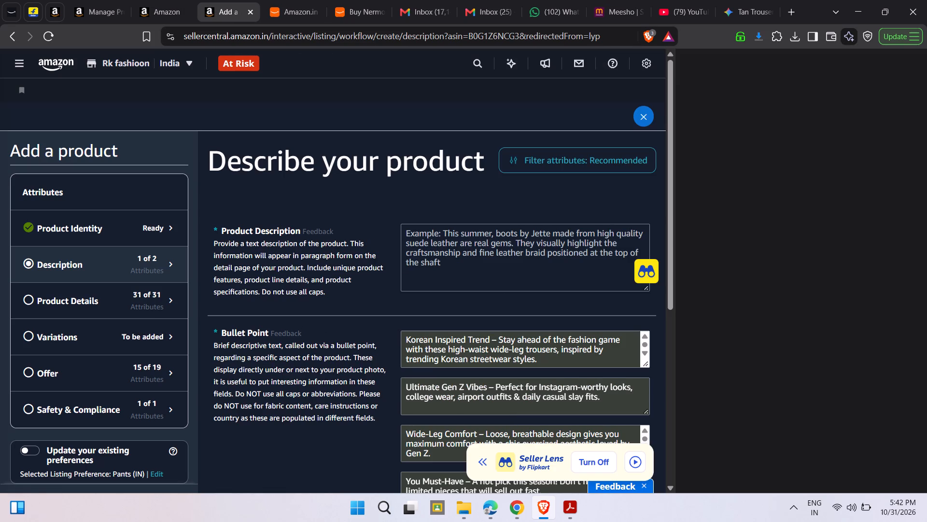
{"action": "key", "text": "ctrl+b"}
{"action": "key", "text": "ctrl+v"}
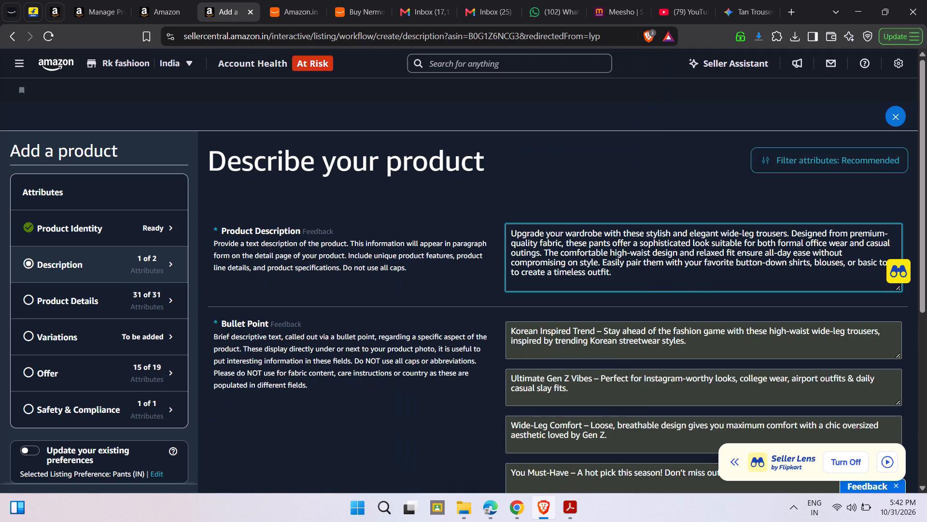
Upload the front Photoroom, back and side model images of the tan trousers from the pants folder, in that order.
{"action": "scroll", "coordinate": [618, 311], "scroll_direction": "down", "scroll_amount": 4}
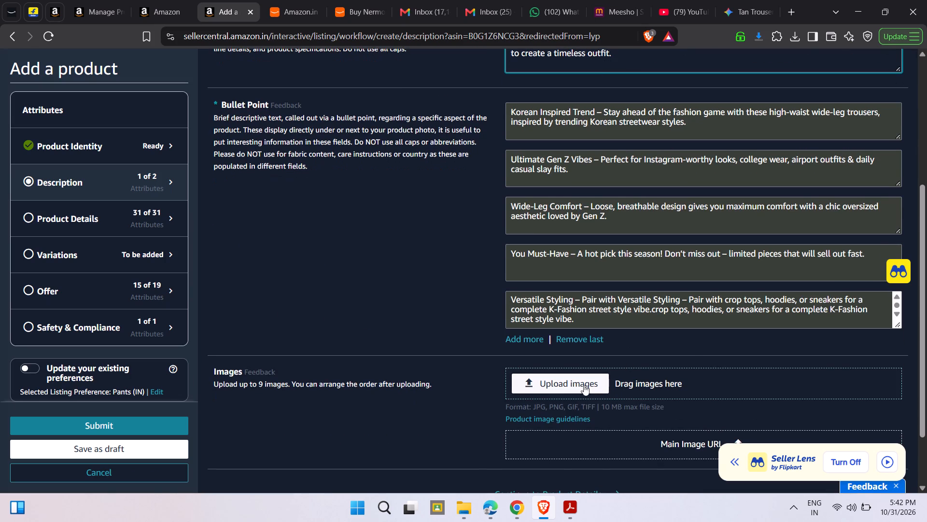
{"action": "left_click", "coordinate": [580, 389]}
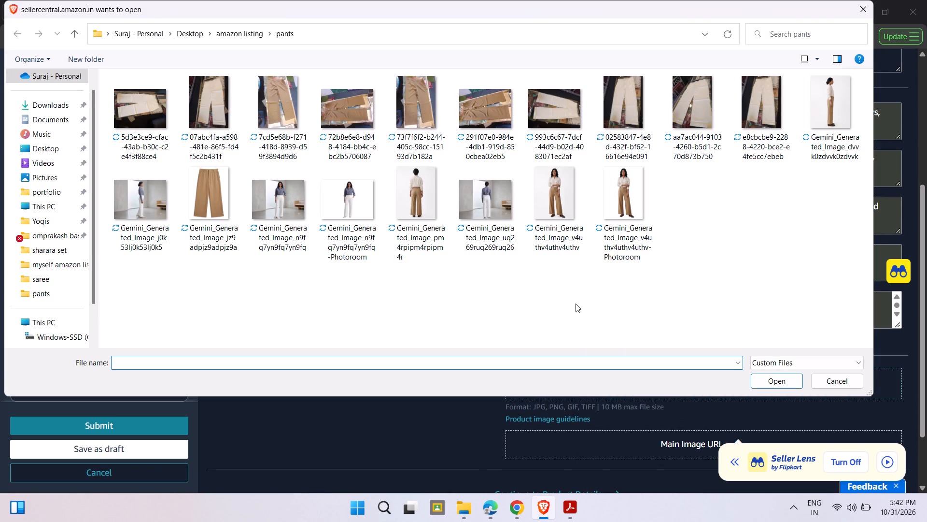
{"action": "double_click", "coordinate": [614, 214]}
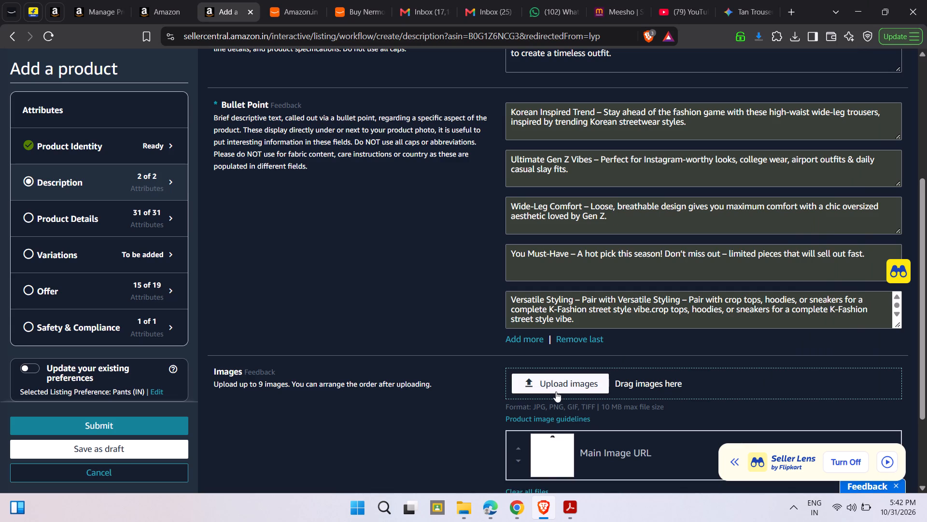
{"action": "left_click", "coordinate": [556, 391]}
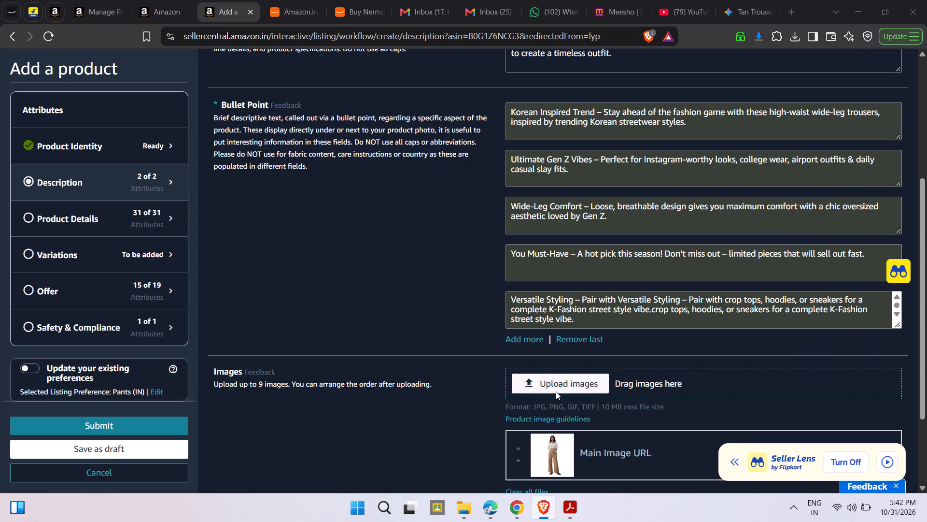
{"action": "double_click", "coordinate": [419, 198]}
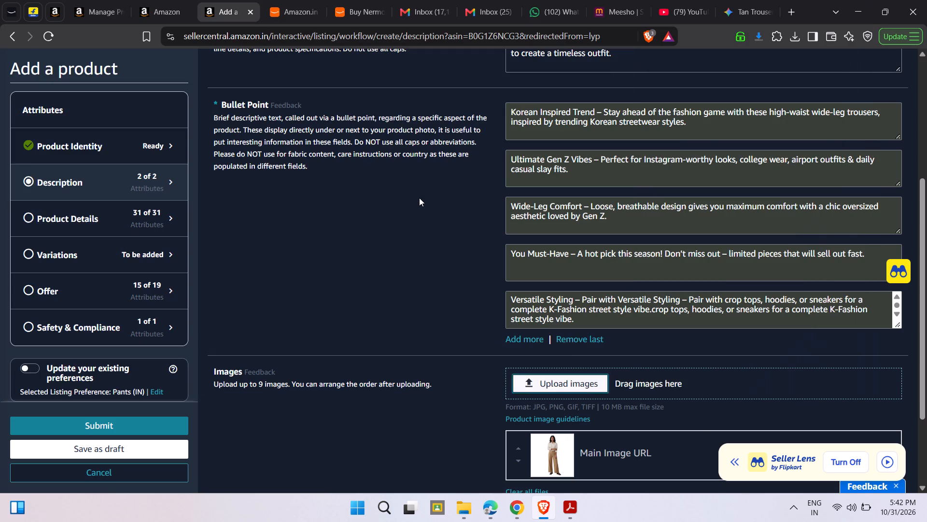
{"action": "scroll", "coordinate": [578, 350], "scroll_direction": "down", "scroll_amount": 4}
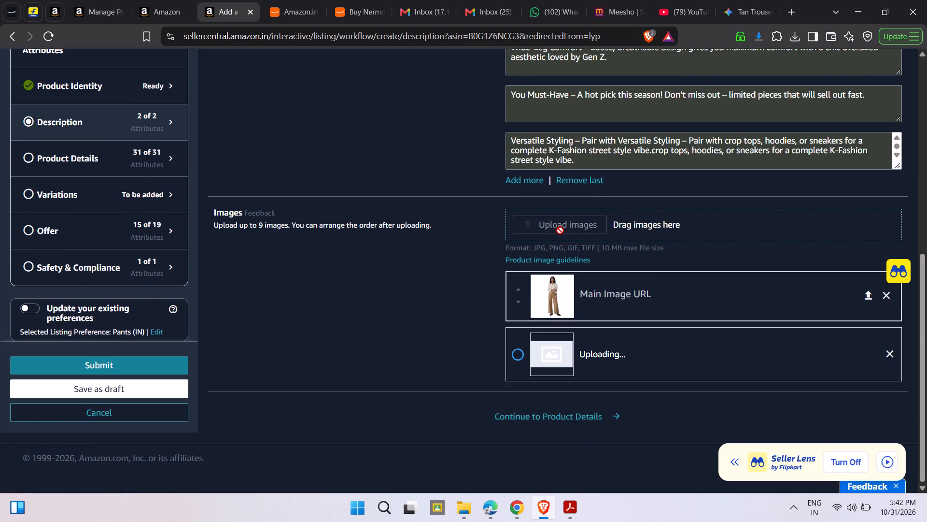
{"action": "left_click", "coordinate": [560, 231]}
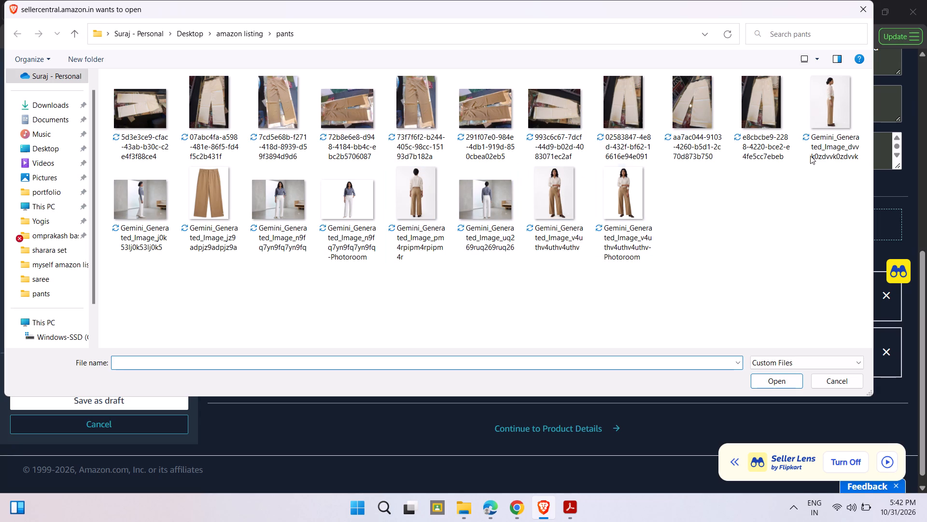
{"action": "double_click", "coordinate": [853, 117]}
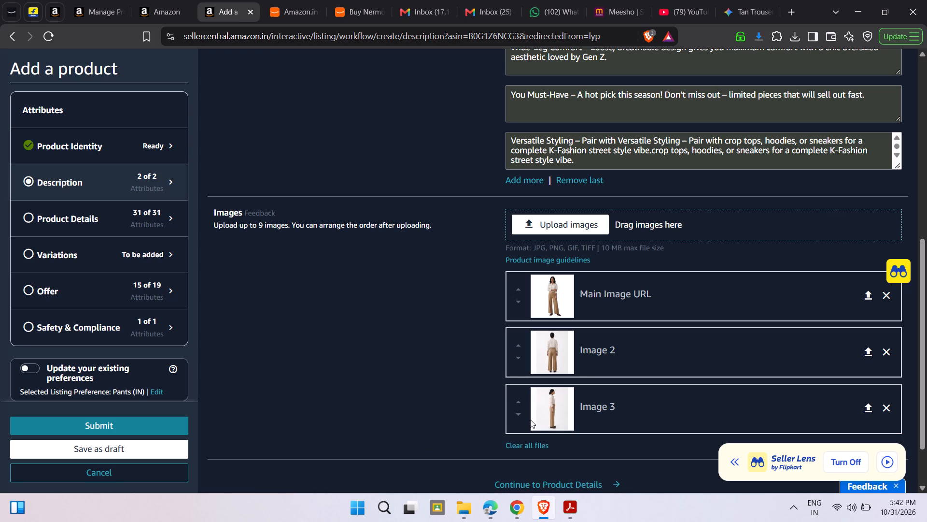
Continue to Product Details and set Is Customisable to No.
{"action": "scroll", "coordinate": [532, 396], "scroll_direction": "down", "scroll_amount": 3}
{"action": "left_click", "coordinate": [565, 413]}
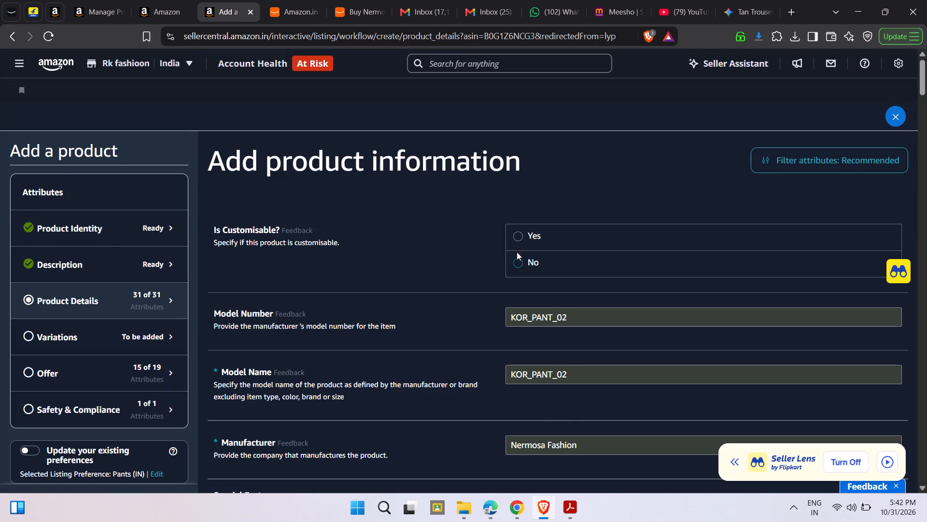
{"action": "left_click", "coordinate": [516, 262]}
Change the Manufacturer of the pants listing to "RKFashioon".
{"action": "scroll", "coordinate": [523, 347], "scroll_direction": "down", "scroll_amount": 1}
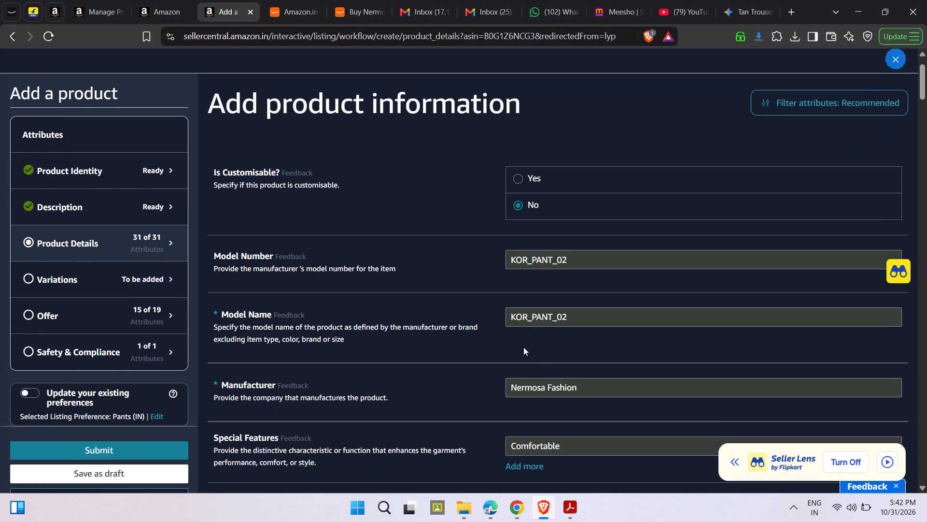
{"action": "scroll", "coordinate": [523, 347], "scroll_direction": "down", "scroll_amount": 3}
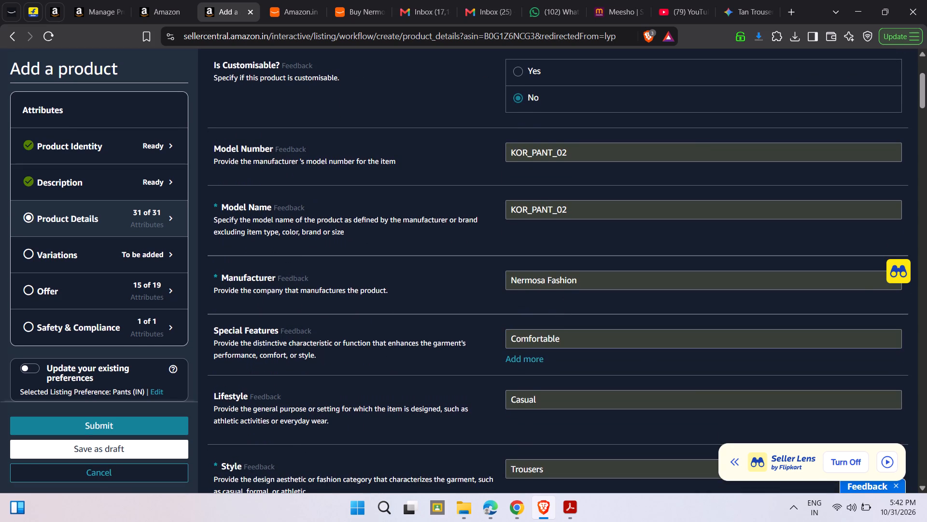
{"action": "left_click", "coordinate": [547, 277]}
{"action": "key", "text": "BackSpace"}
{"action": "key", "text": "BackSpace"}
{"action": "key", "text": "BackSpace"}
{"action": "key", "text": "BackSpace"}
{"action": "key", "text": "BackSpace"}
{"action": "key", "text": "BackSpace"}
{"action": "key", "text": "BackSpace"}
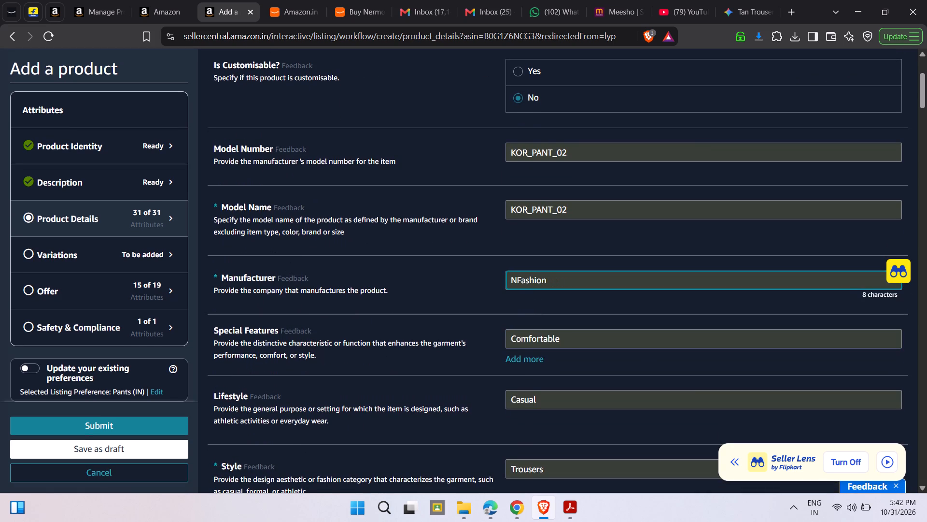
{"action": "key", "text": "BackSpace"}
{"action": "type", "text": "RK"}
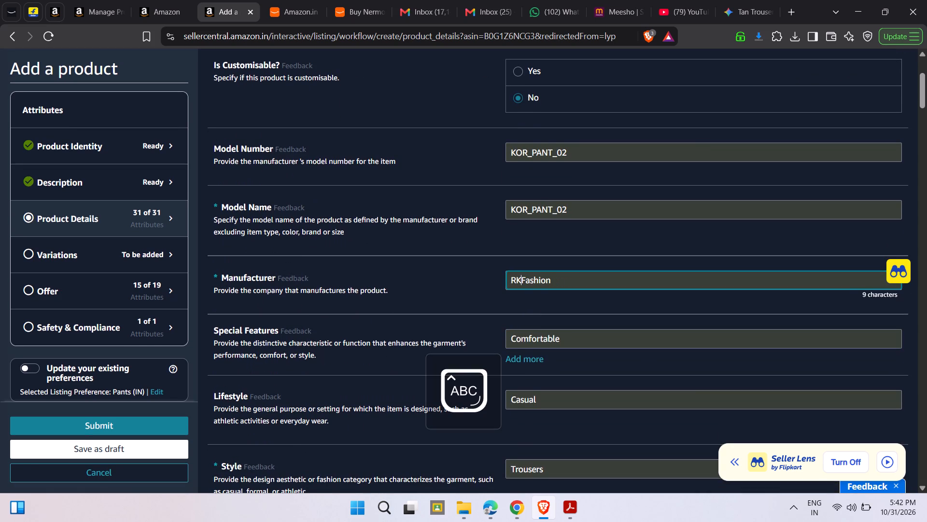
{"action": "key", "text": "Right"}
{"action": "key", "text": "Right"}
{"action": "key", "text": "Right"}
{"action": "key", "text": "Right"}
{"action": "key", "text": "Right"}
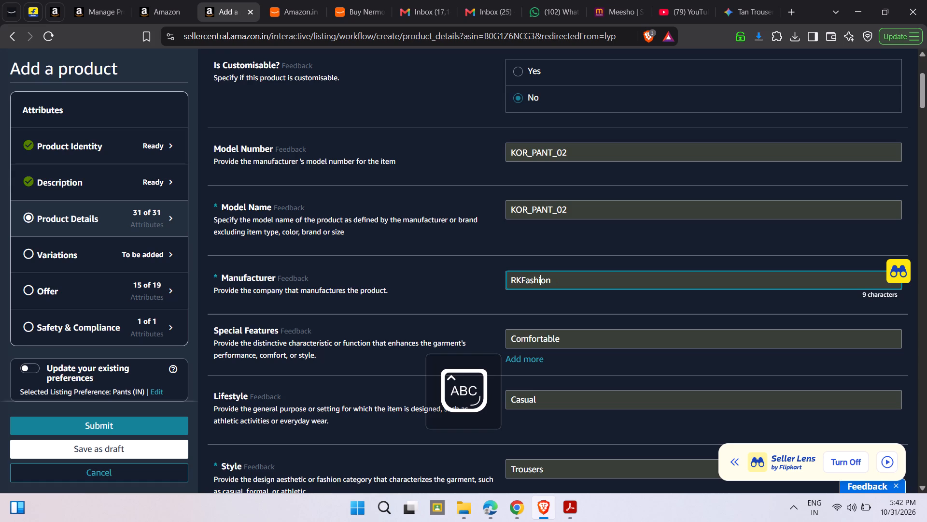
{"action": "key", "text": "Right"}
{"action": "key", "text": "o"}
Replace the Item Type Name in the product details with "Pant".
{"action": "scroll", "coordinate": [525, 364], "scroll_direction": "down", "scroll_amount": 1}
{"action": "scroll", "coordinate": [560, 322], "scroll_direction": "down", "scroll_amount": 1}
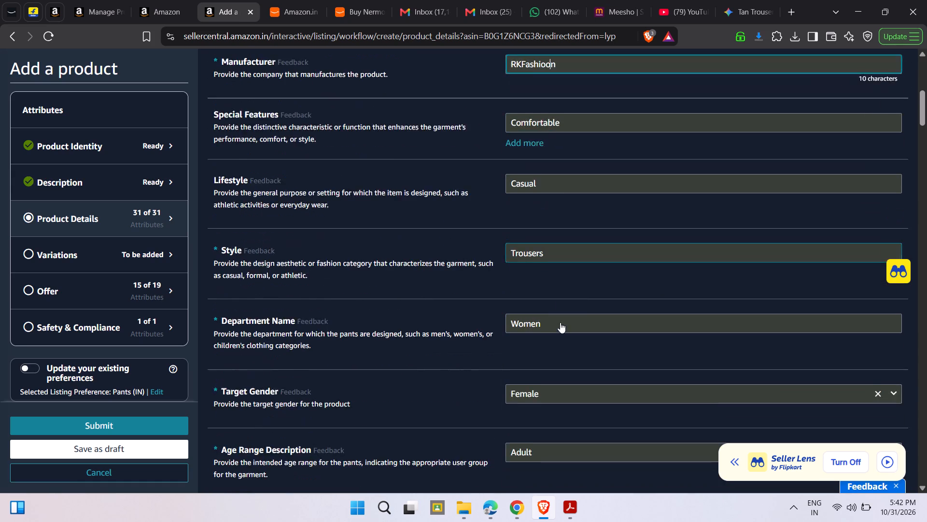
{"action": "scroll", "coordinate": [560, 322], "scroll_direction": "down", "scroll_amount": 7}
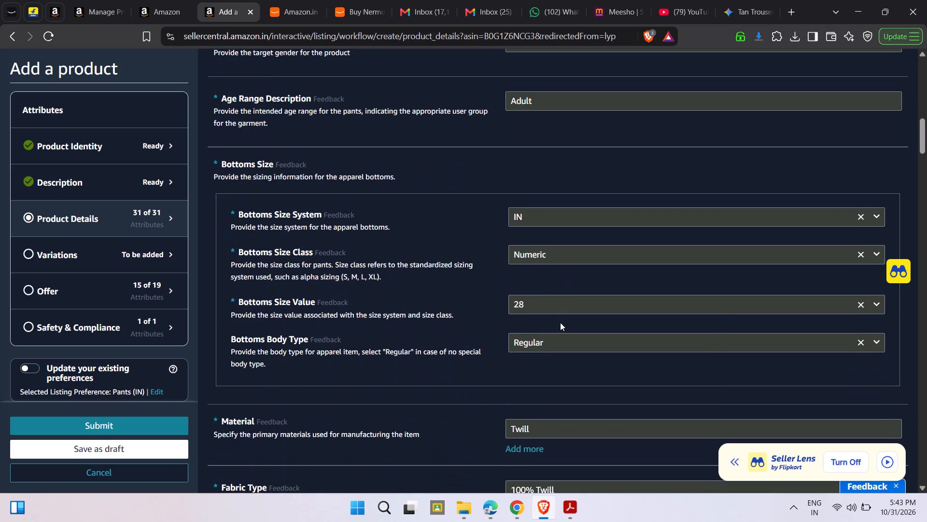
{"action": "scroll", "coordinate": [560, 322], "scroll_direction": "down", "scroll_amount": 3}
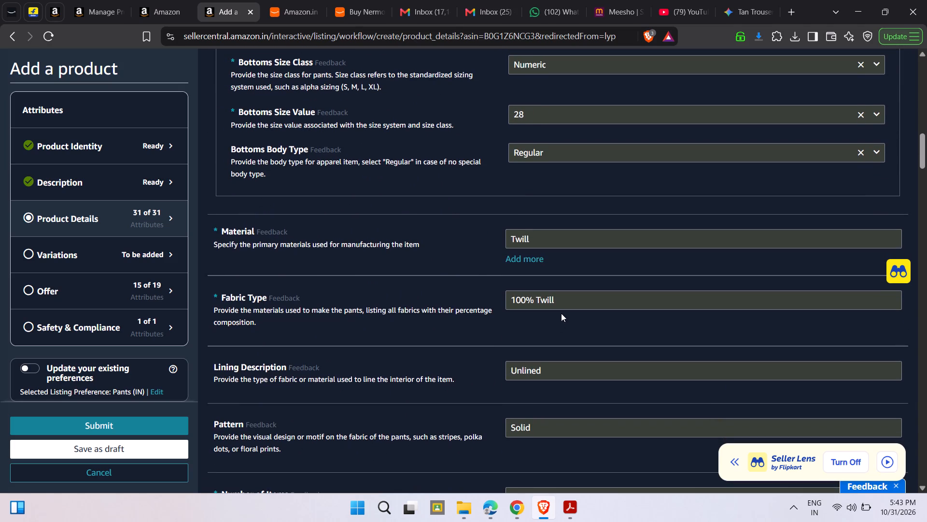
{"action": "scroll", "coordinate": [561, 246], "scroll_direction": "down", "scroll_amount": 2}
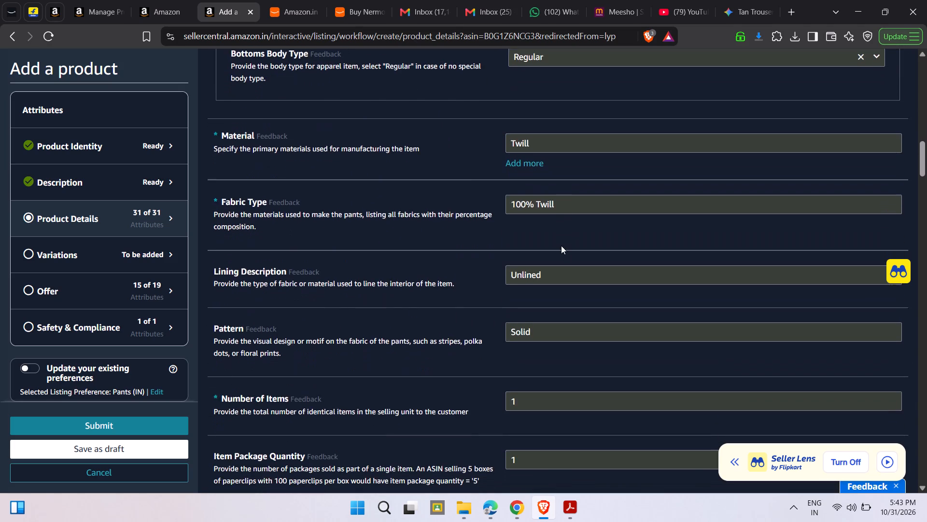
{"action": "scroll", "coordinate": [561, 246], "scroll_direction": "down", "scroll_amount": 4}
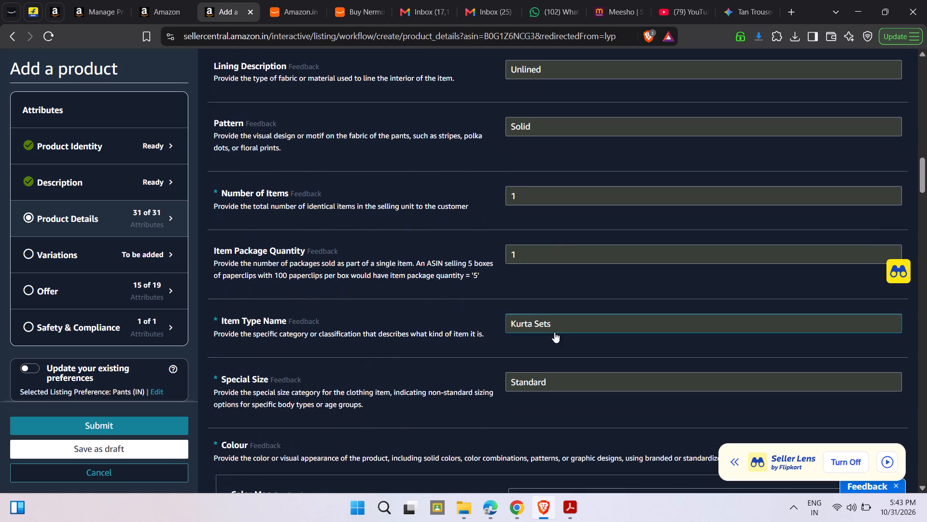
{"action": "scroll", "coordinate": [554, 332], "scroll_direction": "down", "scroll_amount": 1}
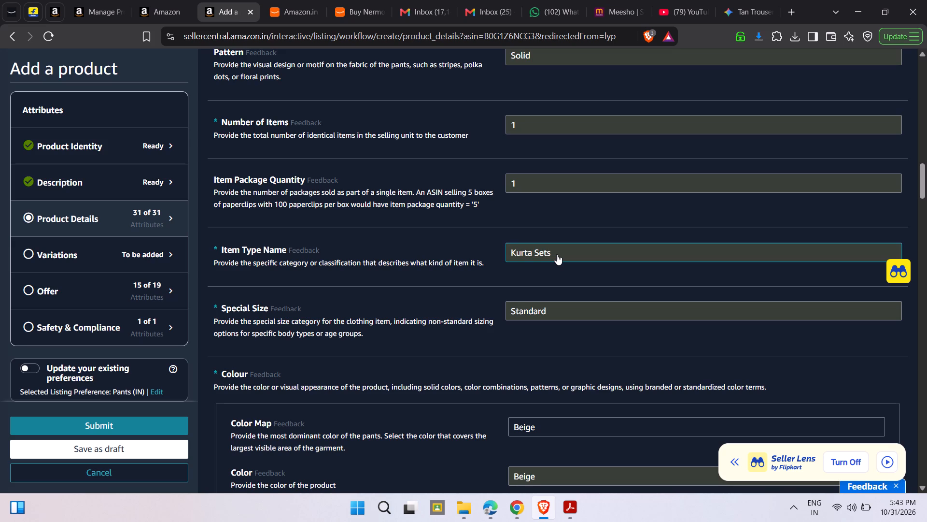
{"action": "triple_click", "coordinate": [557, 254]}
{"action": "left_click", "coordinate": [557, 254]}
{"action": "key", "text": "BackSpace"}
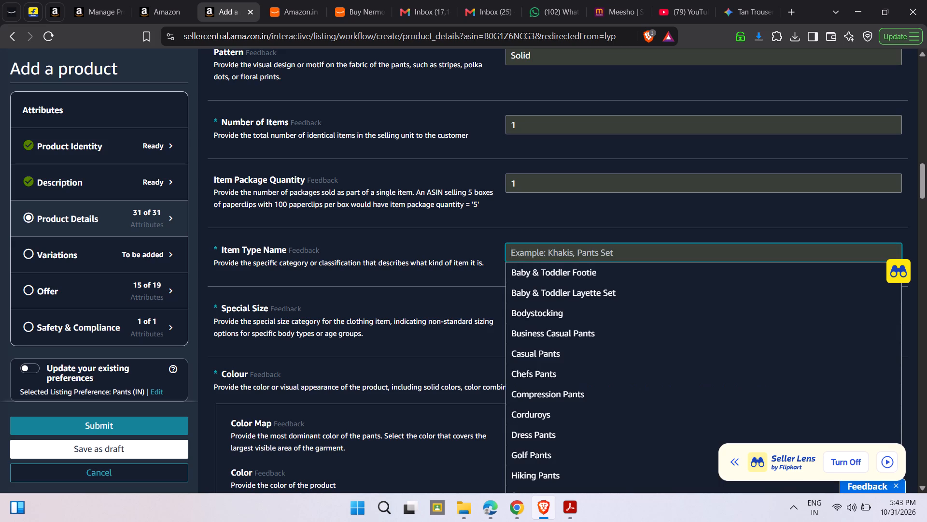
{"action": "type", "text": "PP"}
{"action": "key", "text": "BackSpace"}
{"action": "key", "text": "a"}
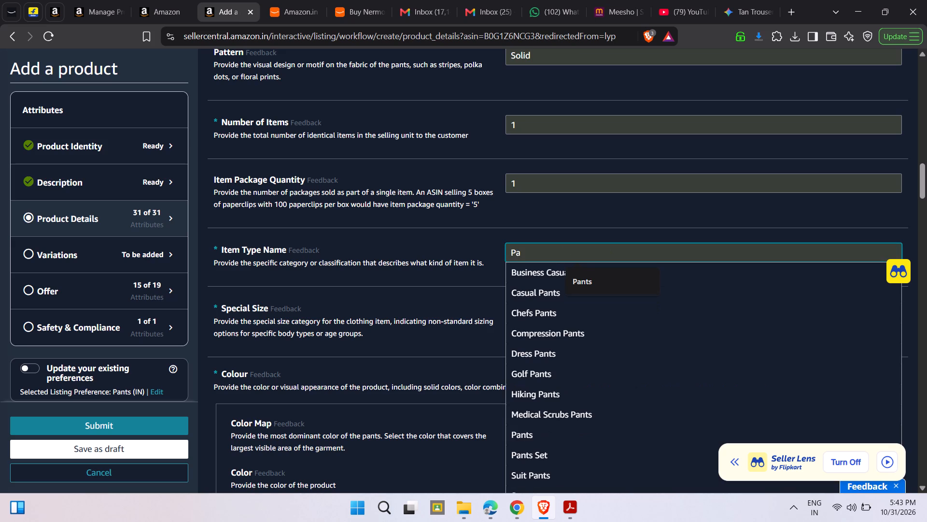
{"action": "type", "text": "nt"}
{"action": "key", "text": "s"}
{"action": "key", "text": "BackSpace"}
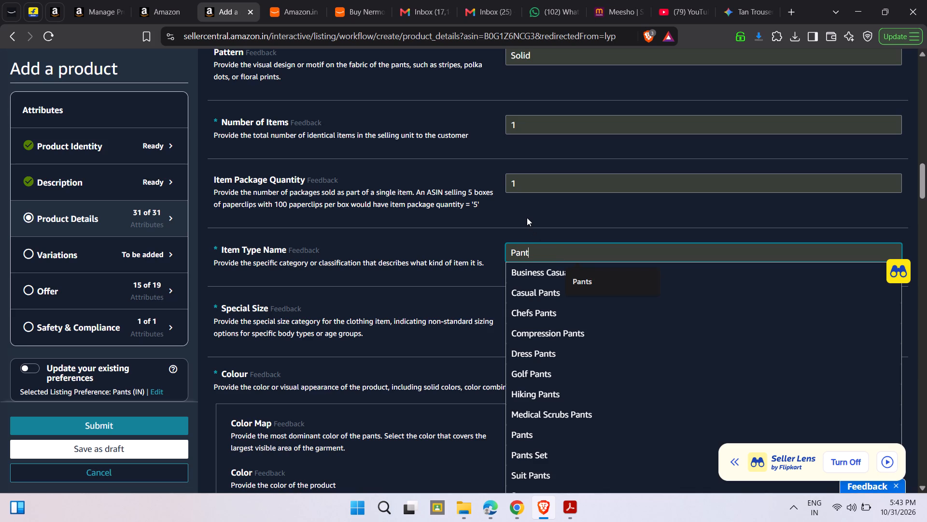
{"action": "left_click", "coordinate": [527, 217]}
Review the prefilled product attributes from Special Size and Colour through Fit Type, Pocket Description and Care Instructions to Rise.
{"action": "scroll", "coordinate": [537, 340], "scroll_direction": "down", "scroll_amount": 3}
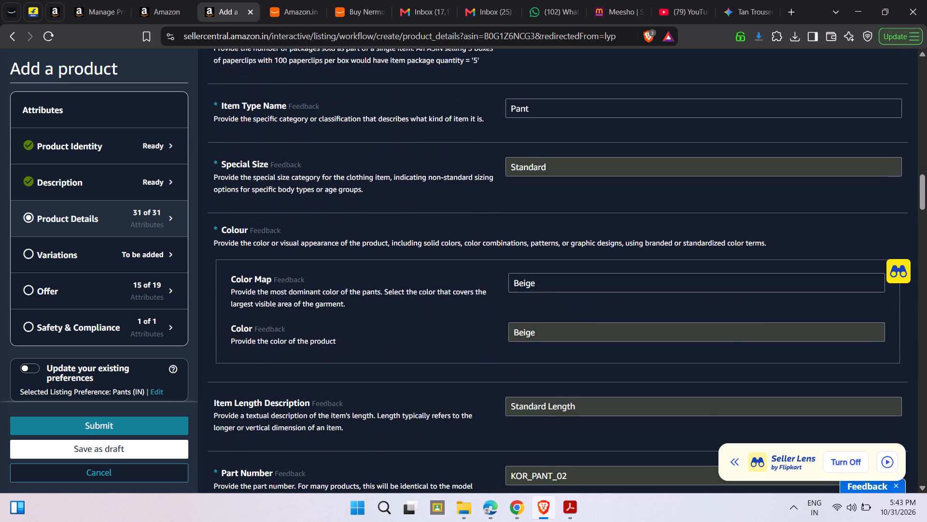
{"action": "scroll", "coordinate": [537, 340], "scroll_direction": "down", "scroll_amount": 1}
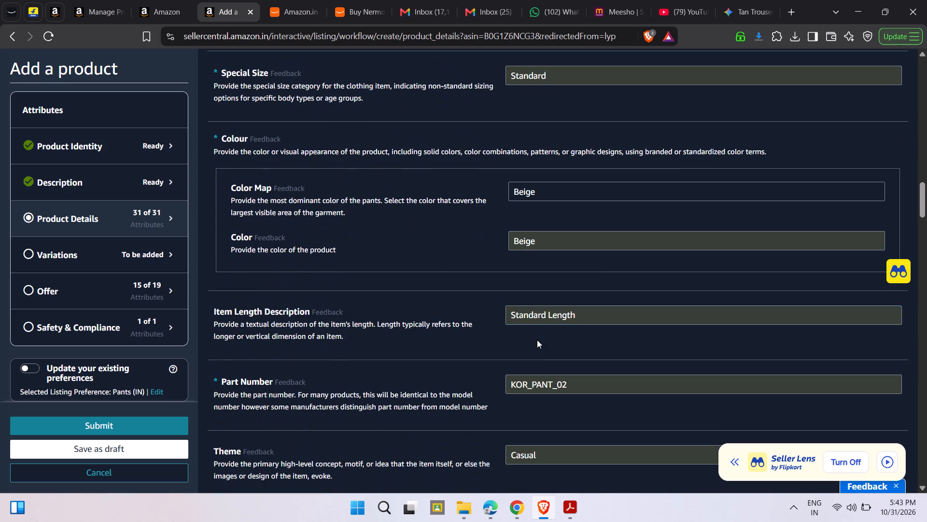
{"action": "scroll", "coordinate": [537, 340], "scroll_direction": "down", "scroll_amount": 2}
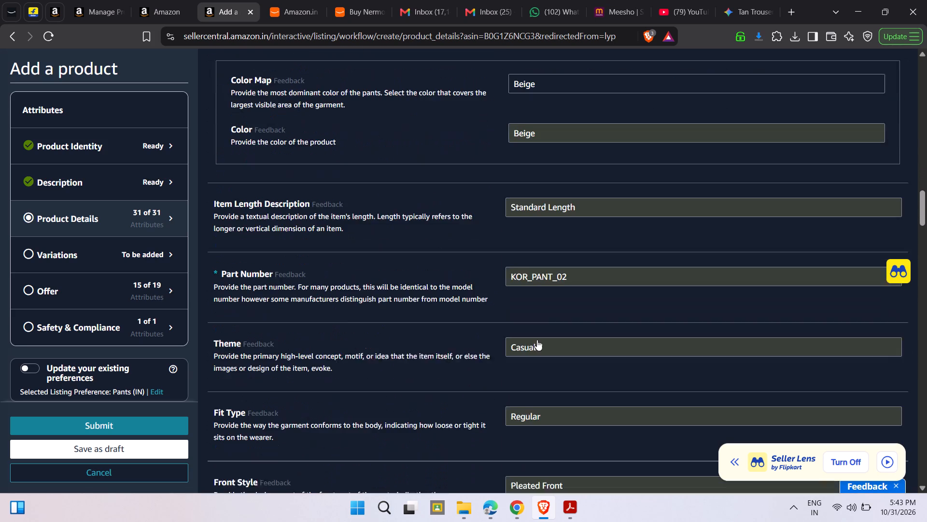
{"action": "scroll", "coordinate": [537, 340], "scroll_direction": "down", "scroll_amount": 3}
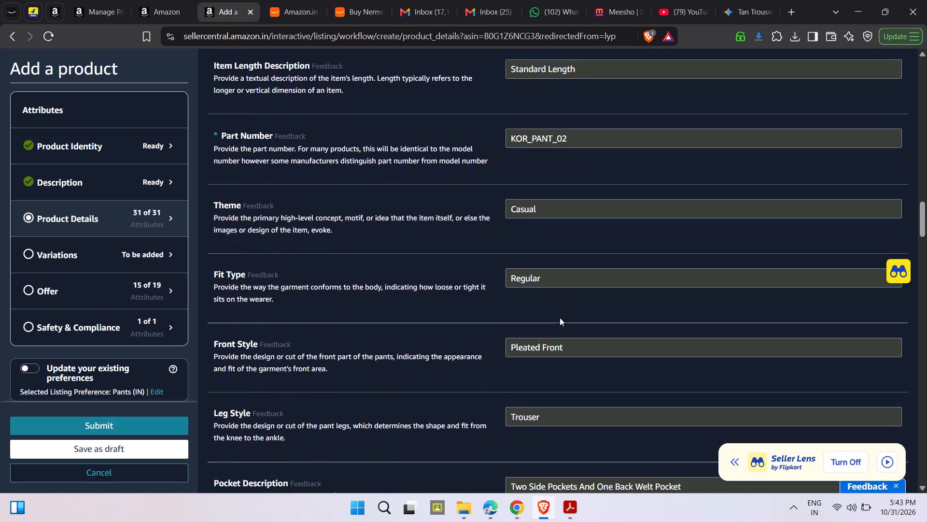
{"action": "scroll", "coordinate": [560, 318], "scroll_direction": "down", "scroll_amount": 3}
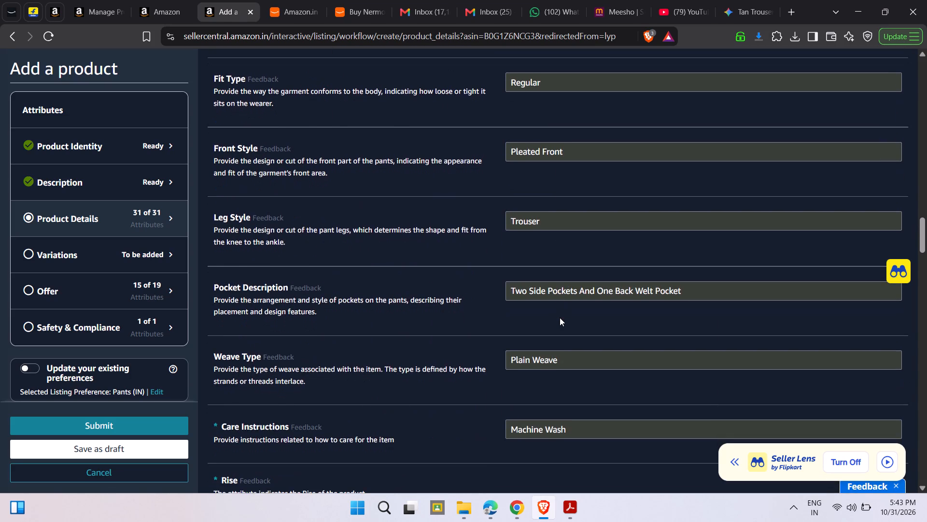
{"action": "scroll", "coordinate": [560, 318], "scroll_direction": "down", "scroll_amount": 3}
{"action": "scroll", "coordinate": [560, 318], "scroll_direction": "up", "scroll_amount": 7}
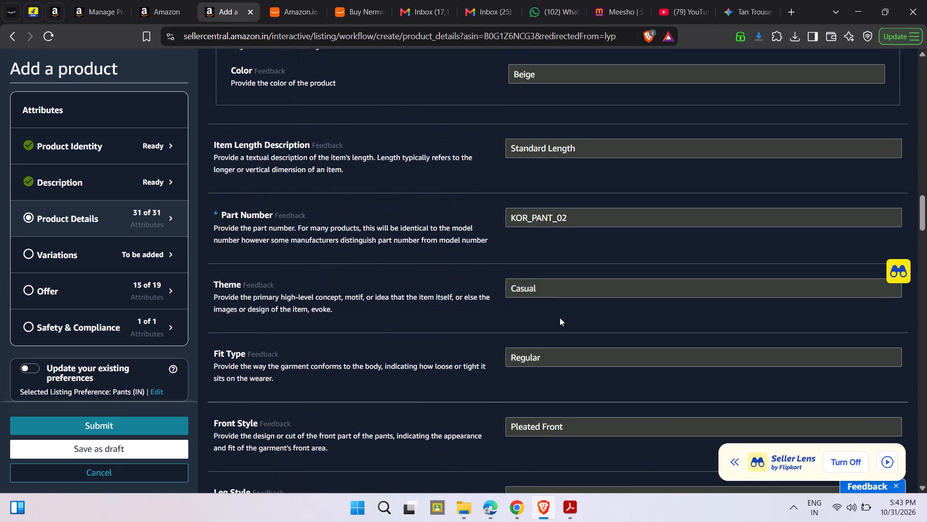
{"action": "scroll", "coordinate": [560, 318], "scroll_direction": "down", "scroll_amount": 5}
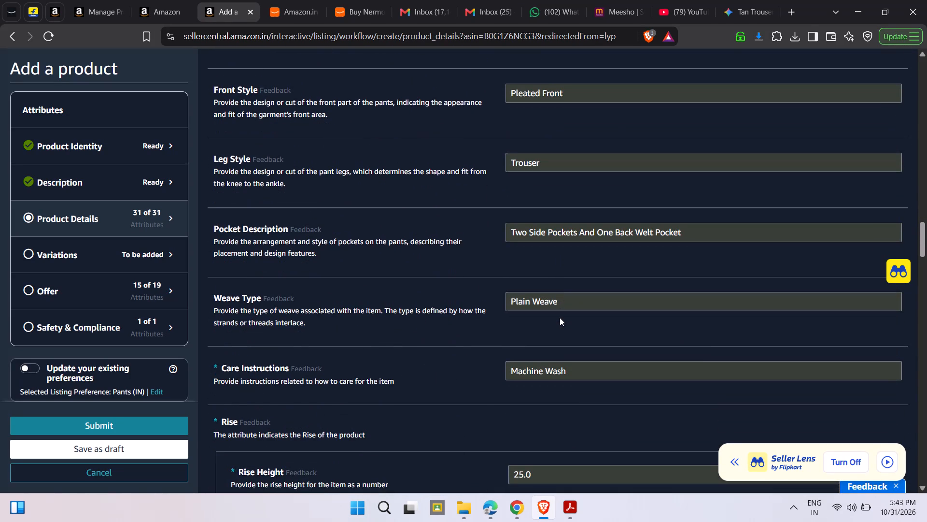
Review the remaining prefilled product attributes from Care Instructions and Rise through Unit Count, External Product Information, Inseam and Waist to Number of Pockets.
{"action": "scroll", "coordinate": [560, 318], "scroll_direction": "down", "scroll_amount": 2}
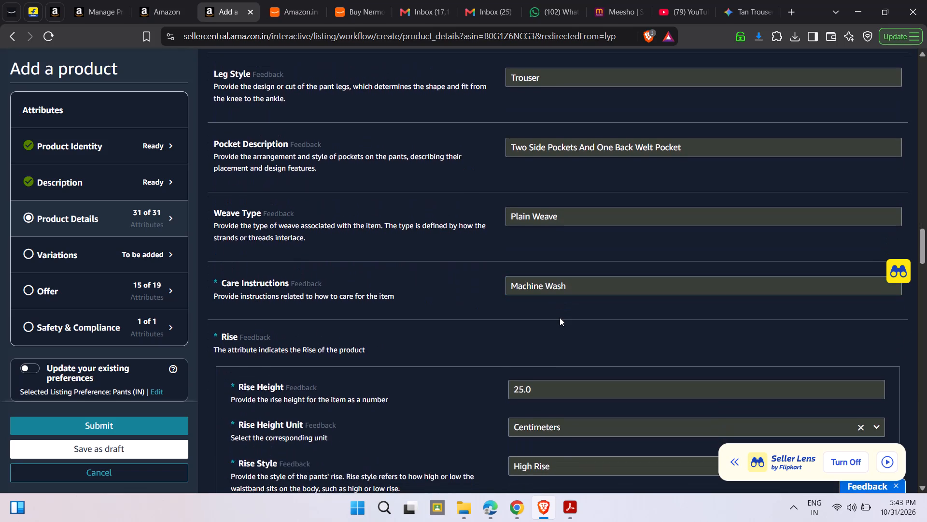
{"action": "scroll", "coordinate": [560, 318], "scroll_direction": "down", "scroll_amount": 2}
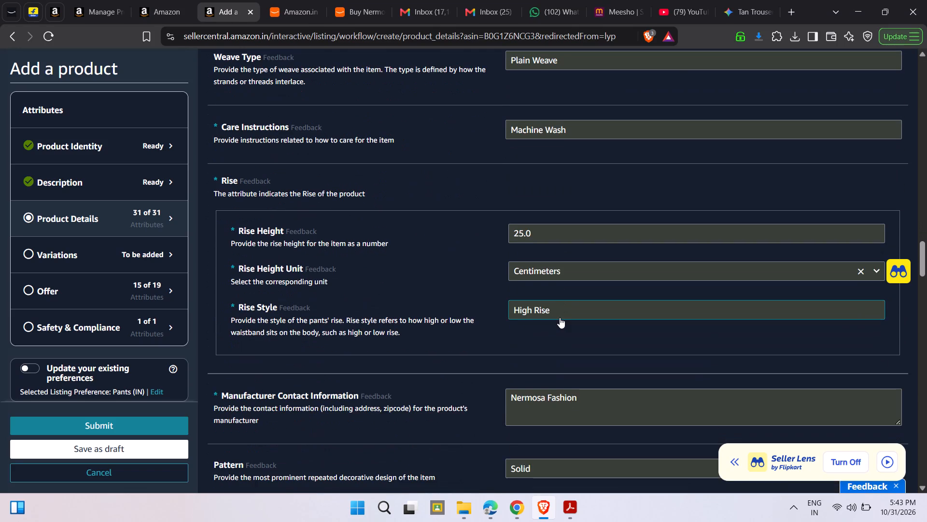
{"action": "scroll", "coordinate": [560, 318], "scroll_direction": "down", "scroll_amount": 3}
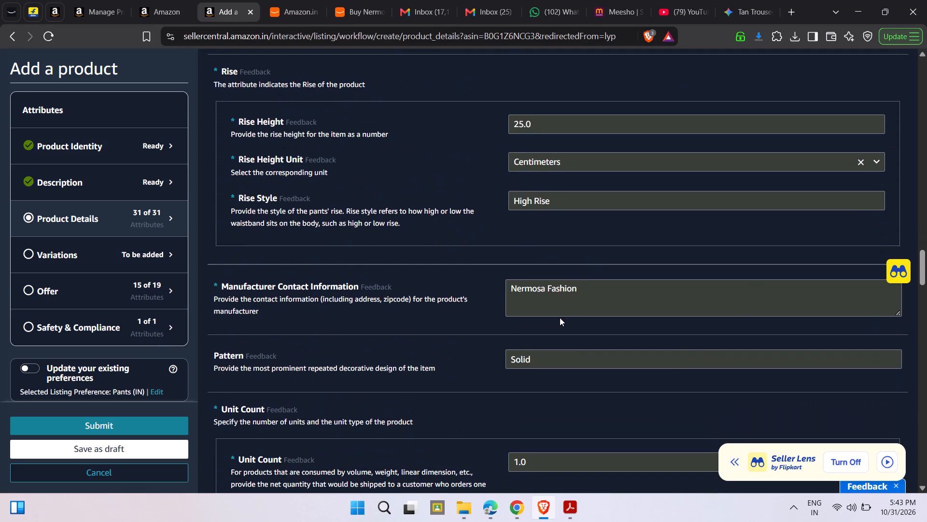
{"action": "scroll", "coordinate": [560, 318], "scroll_direction": "down", "scroll_amount": 6}
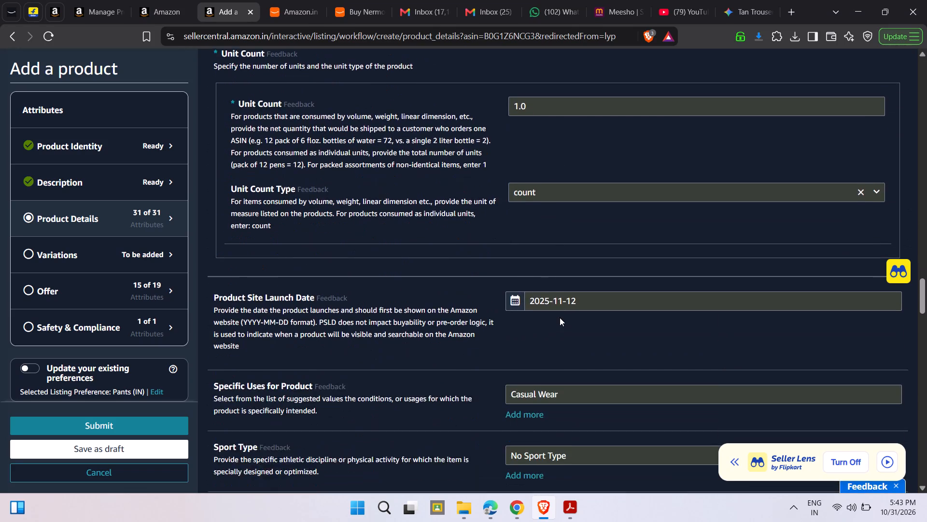
{"action": "scroll", "coordinate": [560, 318], "scroll_direction": "down", "scroll_amount": 5}
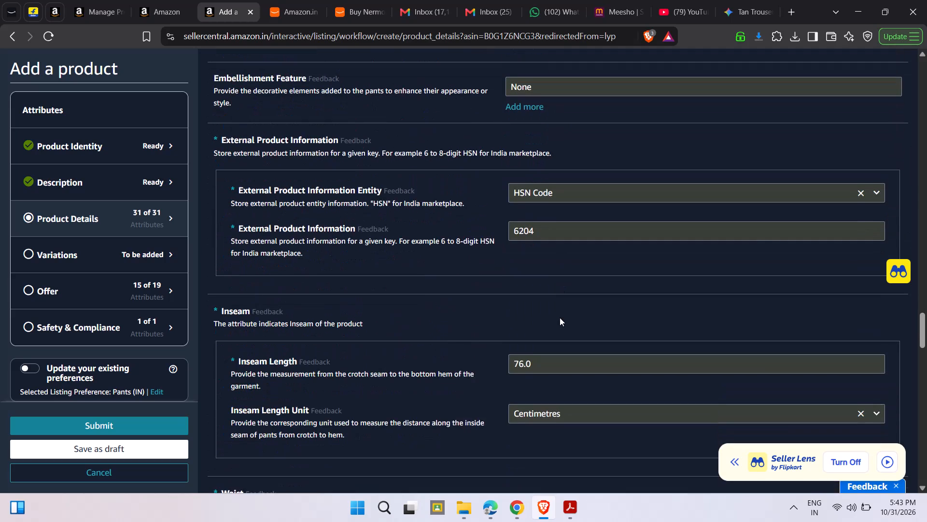
{"action": "scroll", "coordinate": [560, 318], "scroll_direction": "down", "scroll_amount": 5}
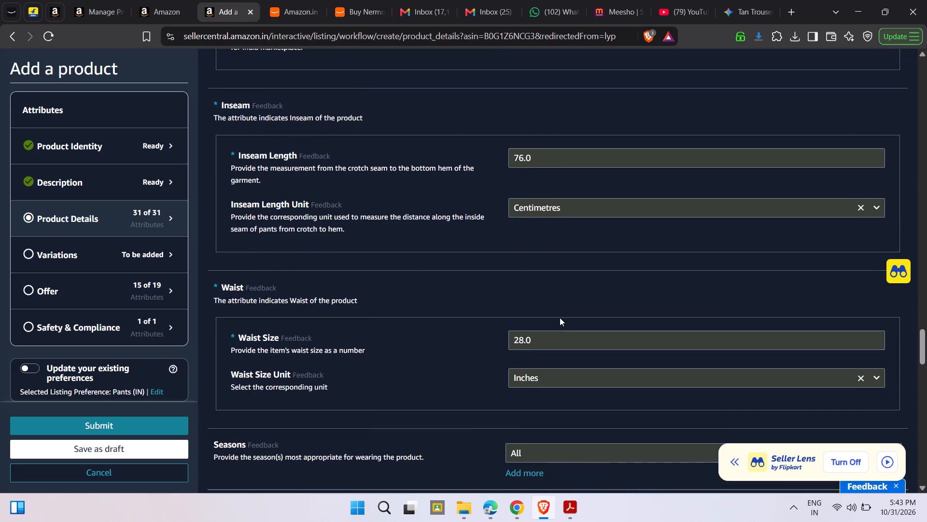
{"action": "scroll", "coordinate": [560, 318], "scroll_direction": "down", "scroll_amount": 3}
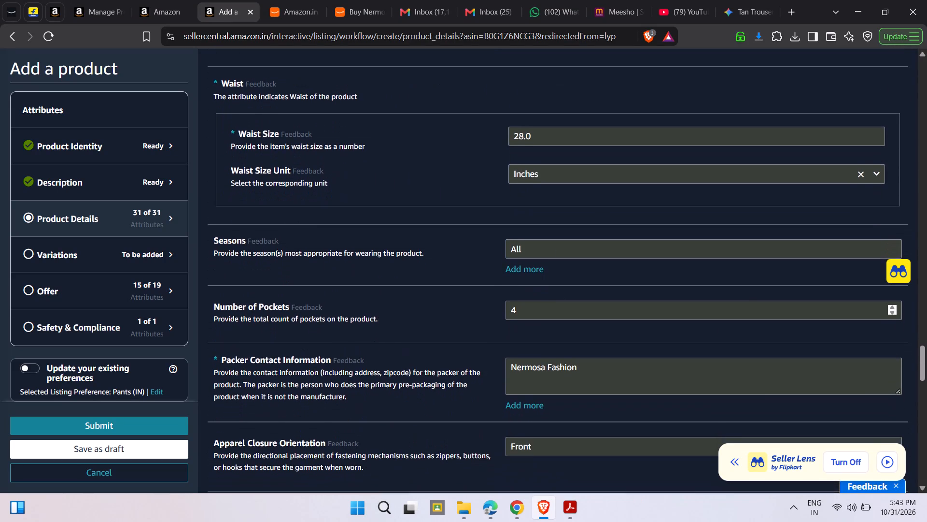
Select the entire existing text of the Packer Contact Information in the product details for editing.
{"action": "scroll", "coordinate": [560, 318], "scroll_direction": "down", "scroll_amount": 1}
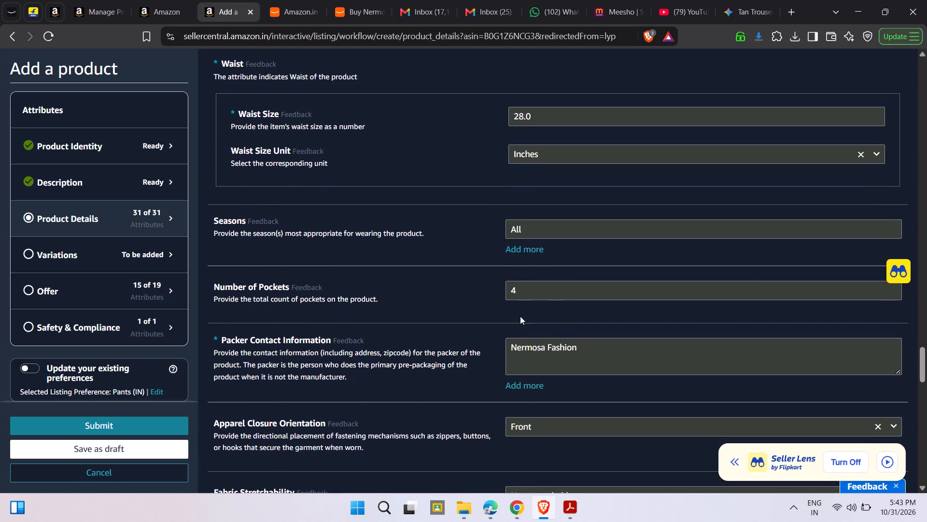
{"action": "scroll", "coordinate": [520, 316], "scroll_direction": "down", "scroll_amount": 3}
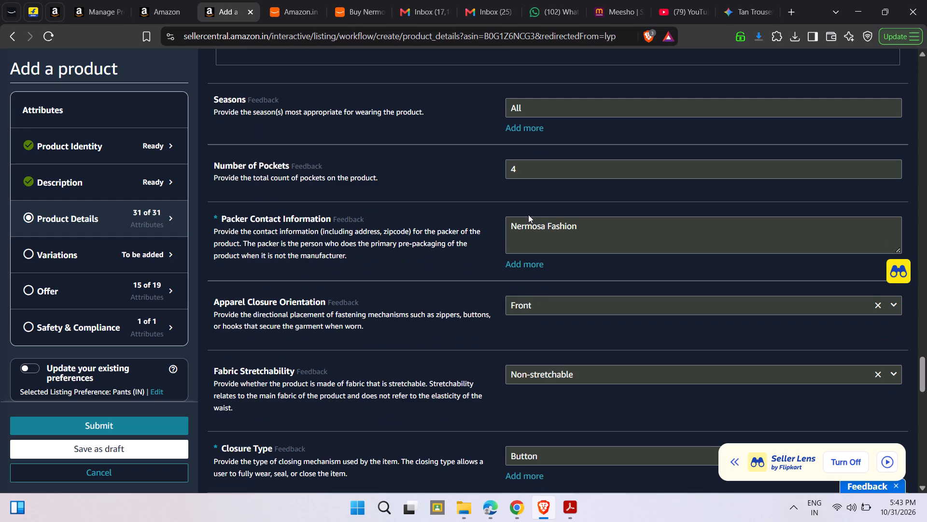
{"action": "triple_click", "coordinate": [586, 229]}
{"action": "left_click", "coordinate": [586, 229]}
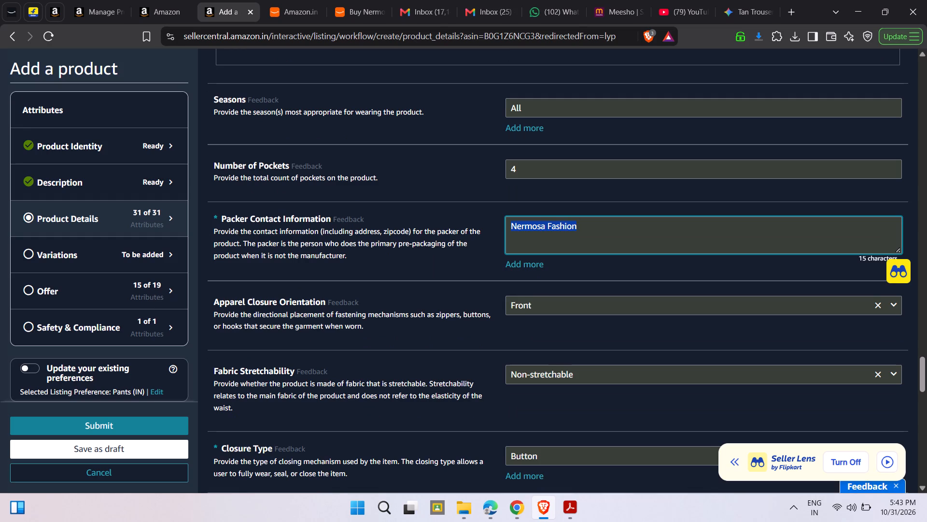
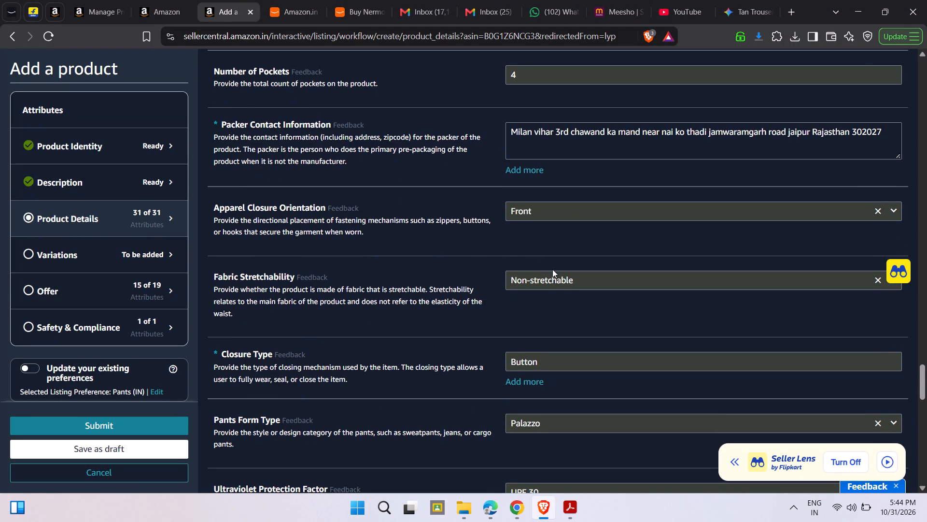
Review the remaining prefilled product attributes from Packer Contact Information and Closure Type through Leg Hem Opening Width to Item Weight.
{"action": "scroll", "coordinate": [552, 269], "scroll_direction": "down", "scroll_amount": 4}
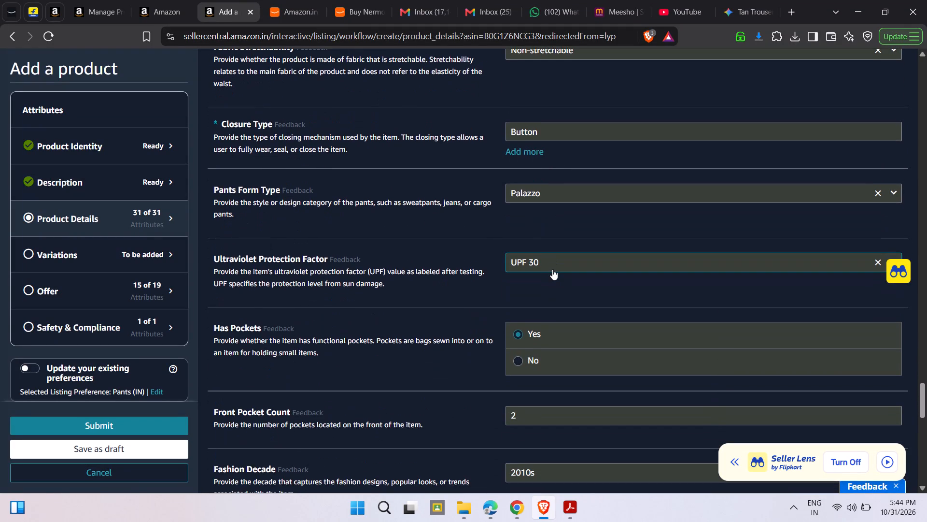
{"action": "scroll", "coordinate": [552, 269], "scroll_direction": "down", "scroll_amount": 3}
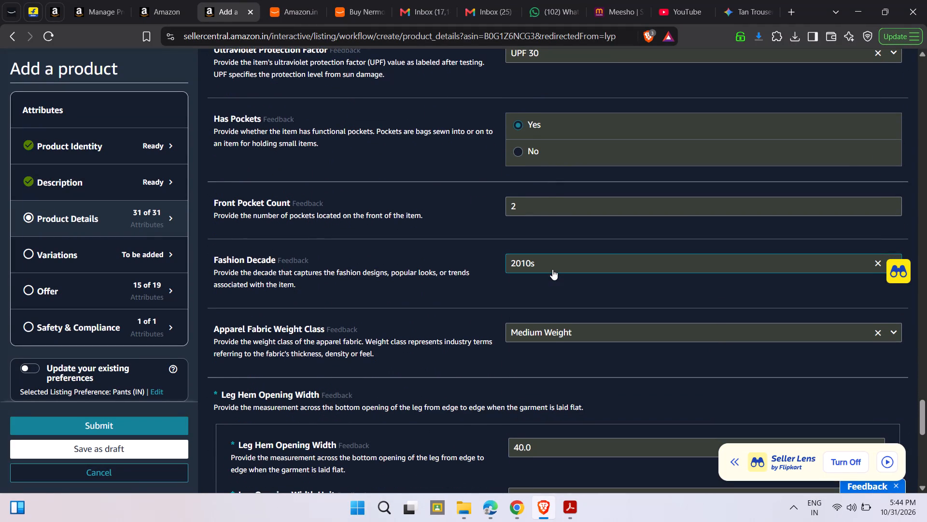
{"action": "scroll", "coordinate": [552, 269], "scroll_direction": "down", "scroll_amount": 2}
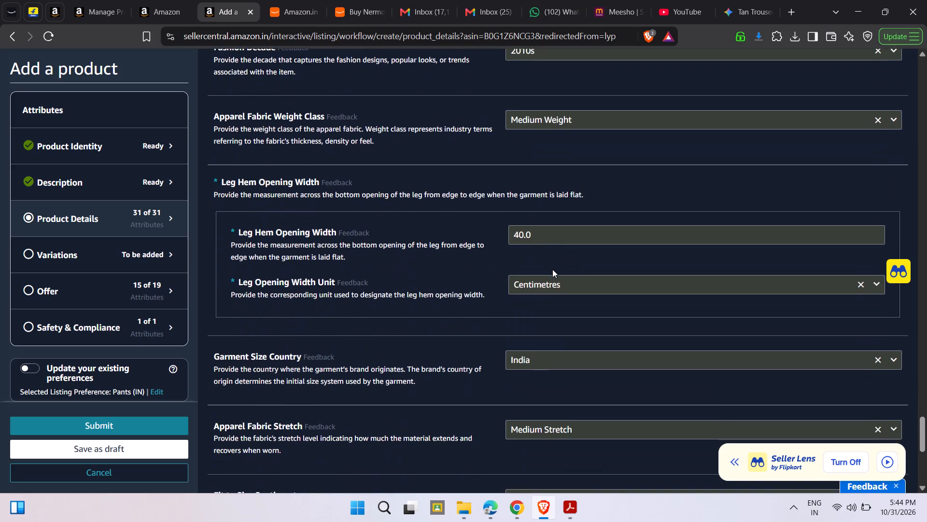
{"action": "scroll", "coordinate": [552, 269], "scroll_direction": "down", "scroll_amount": 4}
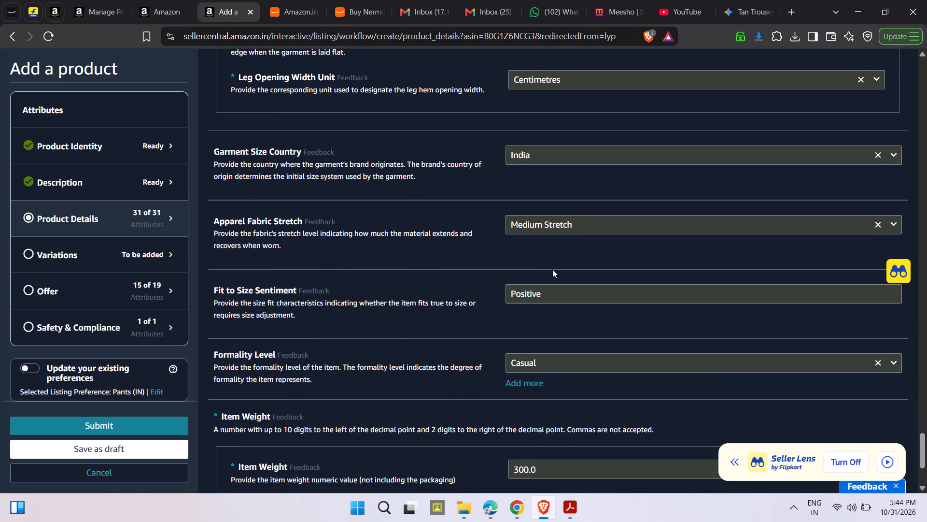
{"action": "scroll", "coordinate": [552, 269], "scroll_direction": "down", "scroll_amount": 4}
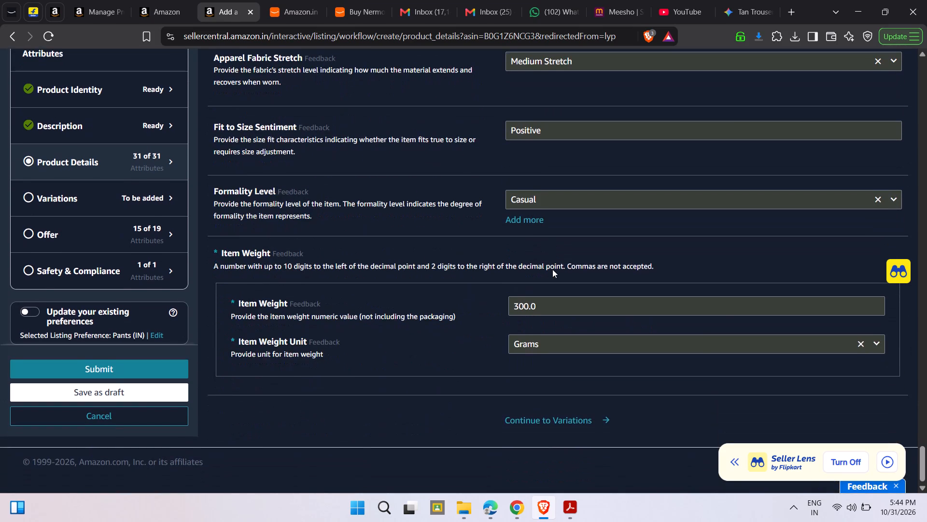
{"action": "scroll", "coordinate": [552, 269], "scroll_direction": "down", "scroll_amount": 1}
Open the numeric Item Weight value of the pants listing for editing.
{"action": "left_click", "coordinate": [520, 300]}
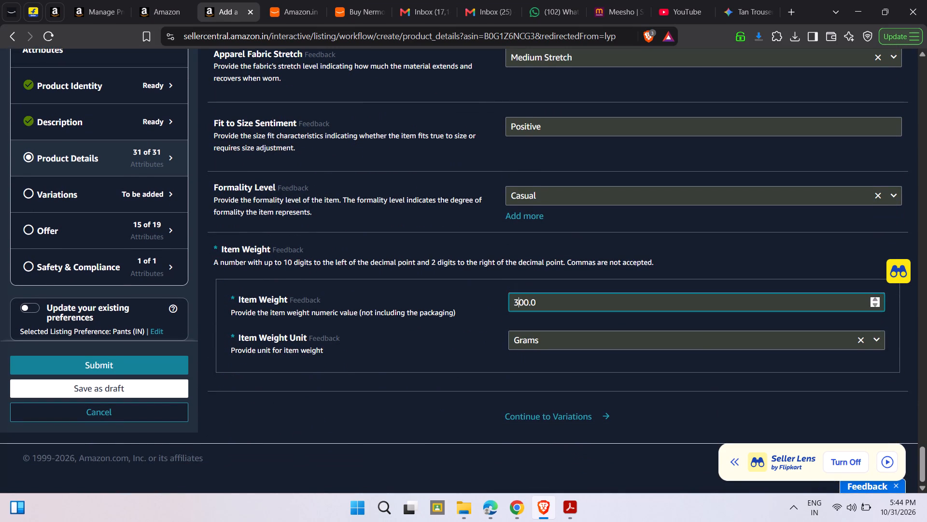
Set the Item Weight of the pants to 220 grams in the product details.
{"action": "key", "text": "BackSpace"}
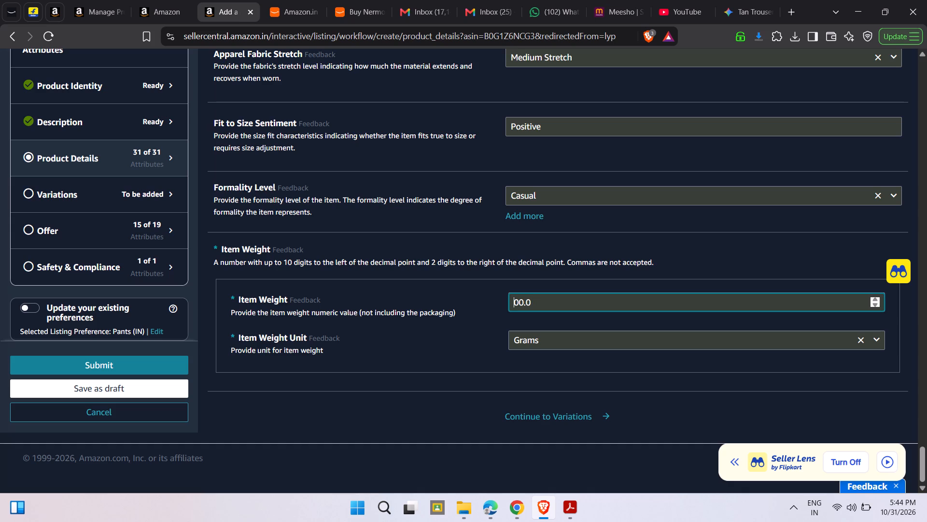
{"action": "key", "text": "Right"}
{"action": "key", "text": "BackSpace"}
{"action": "type", "text": "22"}
{"action": "scroll", "coordinate": [538, 302], "scroll_direction": "up", "scroll_amount": 11}
{"action": "key", "text": "BackSpace"}
{"action": "key", "text": "BackSpace"}
{"action": "key", "text": "BackSpace"}
Switch to the open Nermosa product page for reference.
{"action": "left_click", "coordinate": [359, 19]}
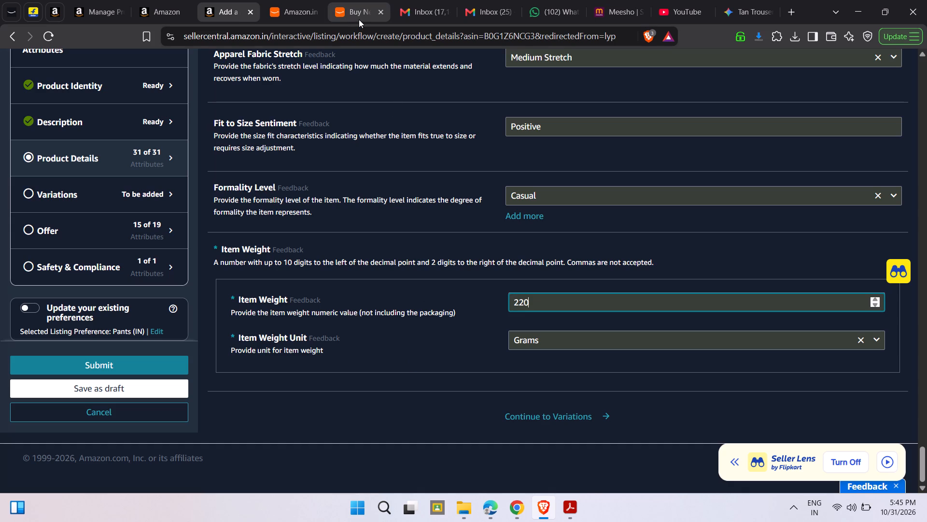
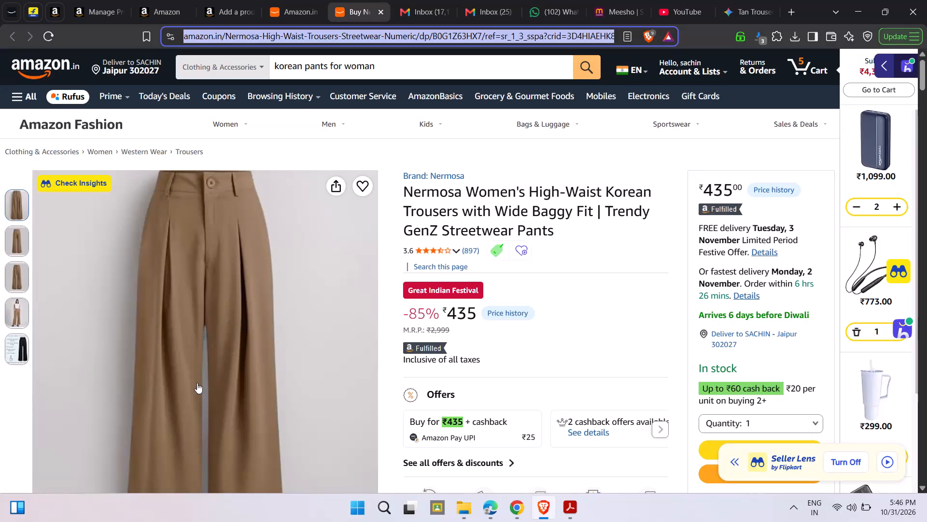
Examine the colour and size variants offered on the Nermosa trousers product page.
{"action": "scroll", "coordinate": [197, 383], "scroll_direction": "down", "scroll_amount": 2}
{"action": "scroll", "coordinate": [197, 383], "scroll_direction": "up", "scroll_amount": 3}
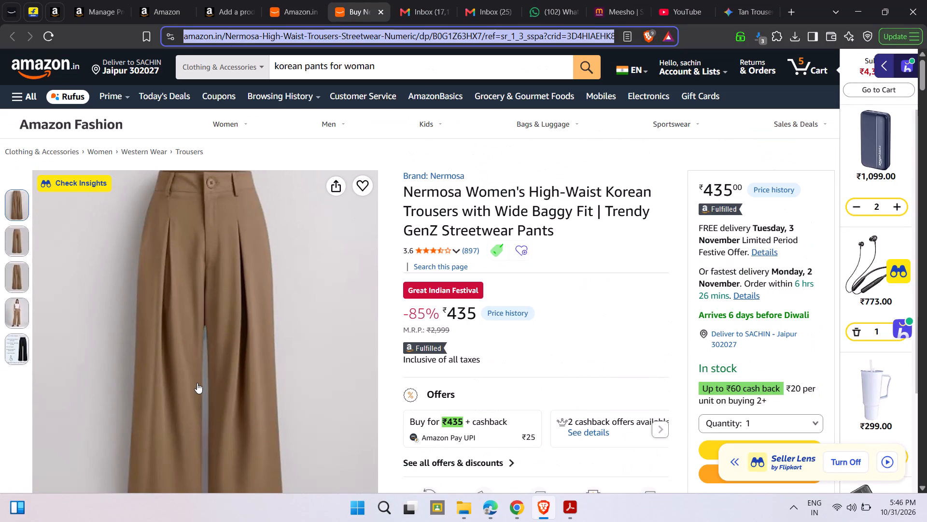
{"action": "scroll", "coordinate": [227, 427], "scroll_direction": "down", "scroll_amount": 4}
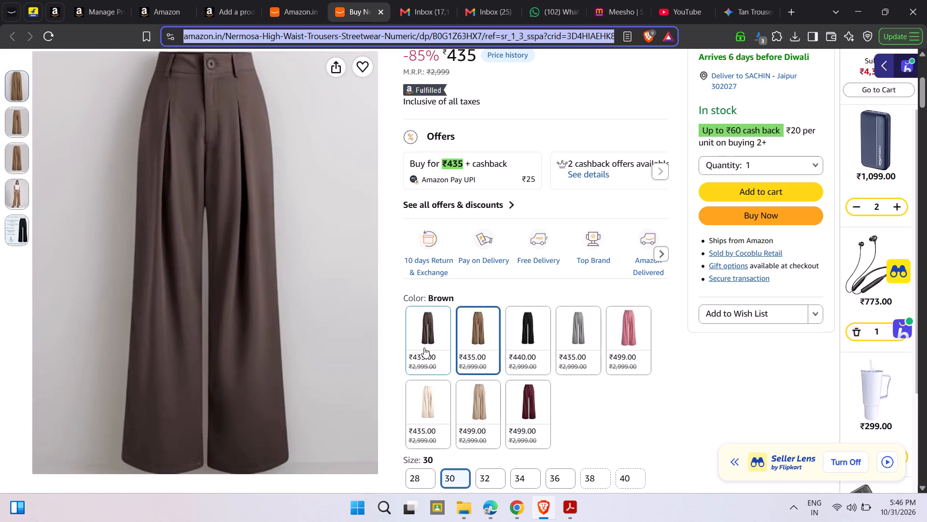
{"action": "left_click_drag", "start_coordinate": [424, 348], "coordinate": [508, 335]}
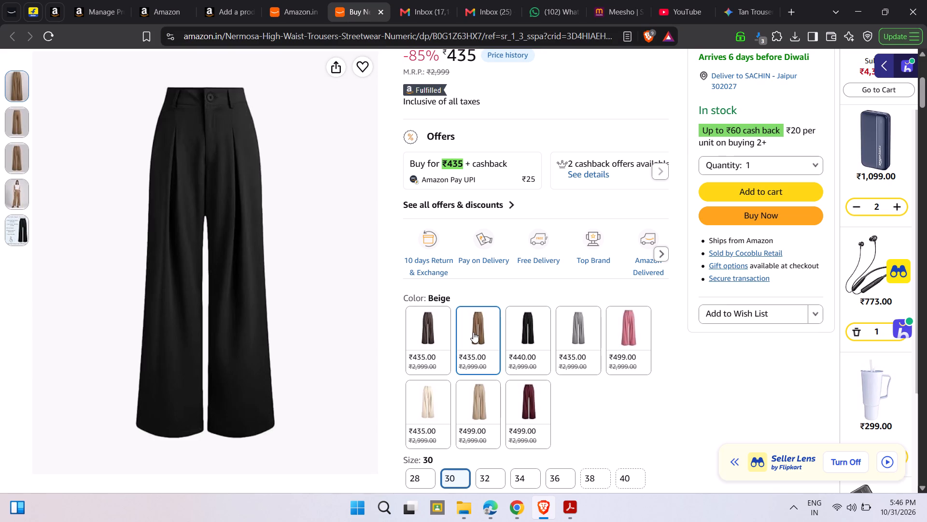
{"action": "scroll", "coordinate": [371, 331], "scroll_direction": "up", "scroll_amount": 8}
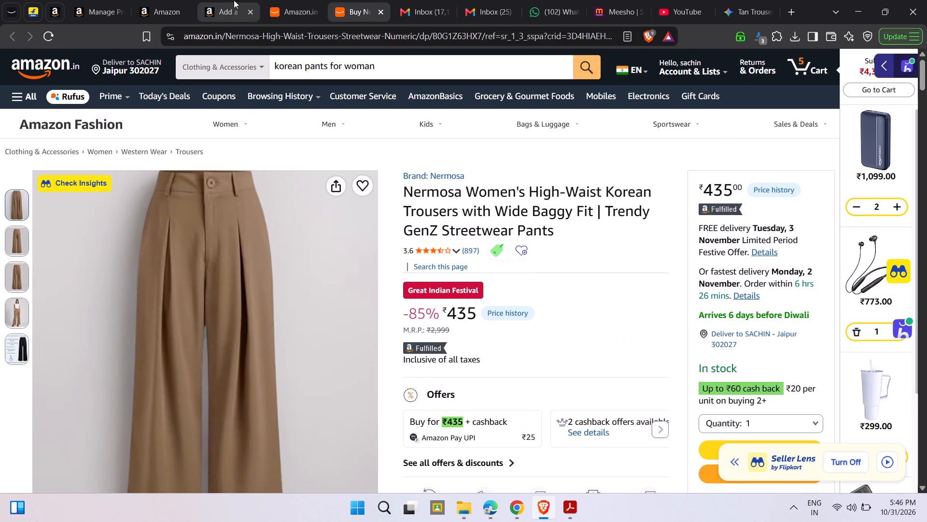
Return to the product listing form, continue to Variations and confirm Bottoms Size + Colour as the variation theme.
{"action": "left_click", "coordinate": [212, 2]}
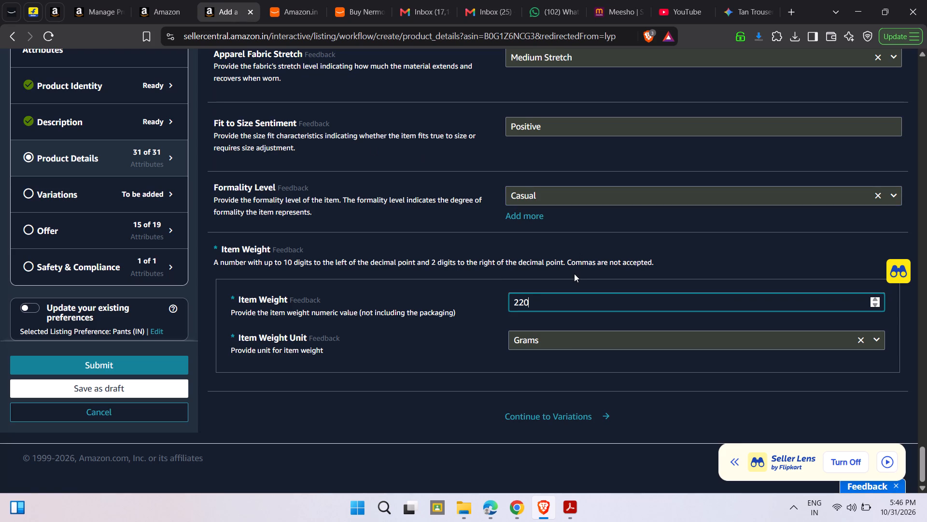
{"action": "scroll", "coordinate": [574, 274], "scroll_direction": "down", "scroll_amount": 3}
{"action": "left_click", "coordinate": [541, 417]}
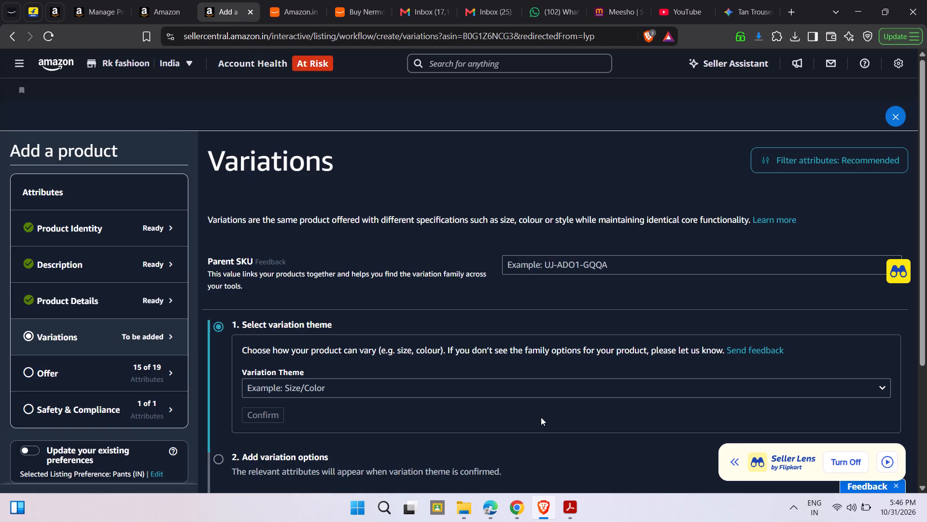
{"action": "scroll", "coordinate": [420, 349], "scroll_direction": "down", "scroll_amount": 1}
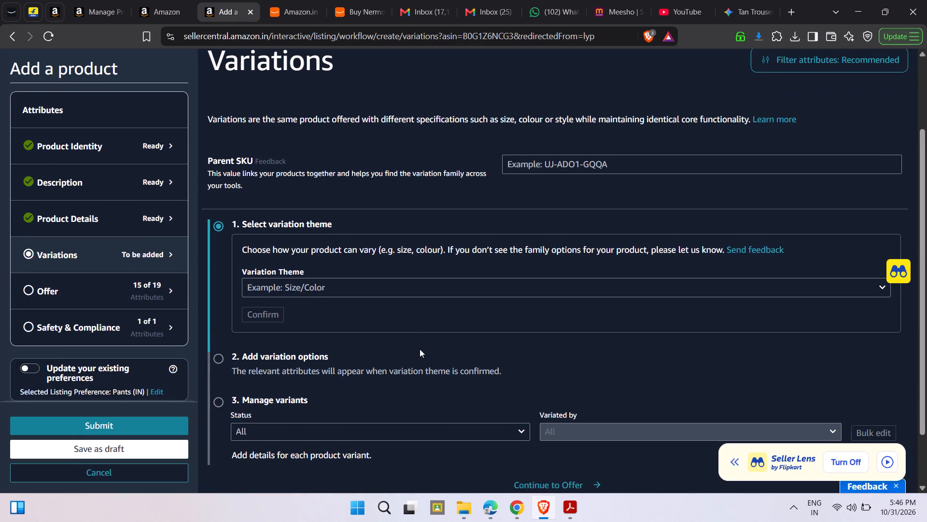
{"action": "left_click", "coordinate": [414, 279]}
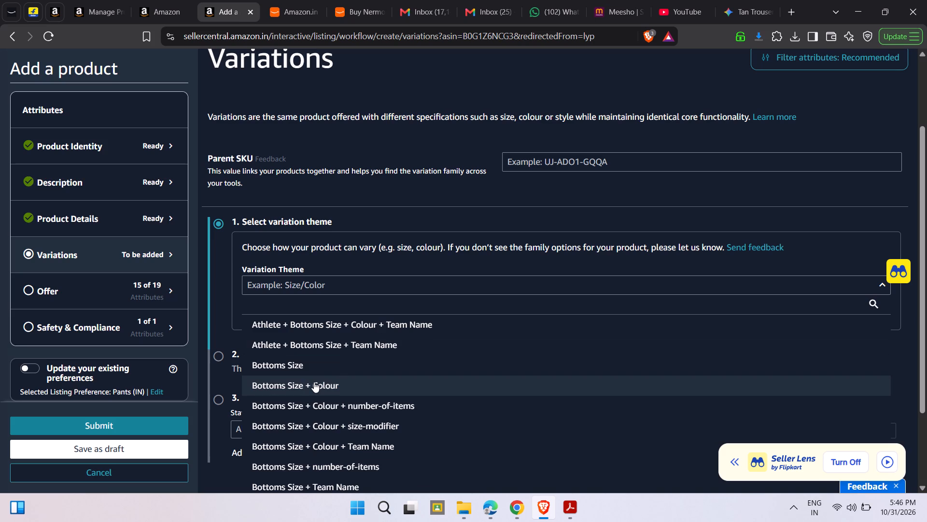
{"action": "scroll", "coordinate": [349, 363], "scroll_direction": "down", "scroll_amount": 1}
{"action": "left_click", "coordinate": [344, 348]}
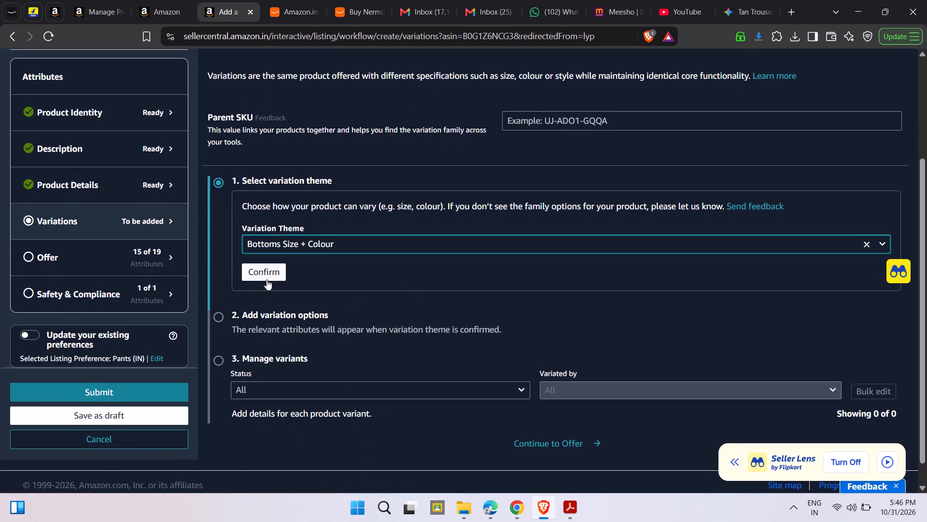
{"action": "left_click", "coordinate": [267, 279]}
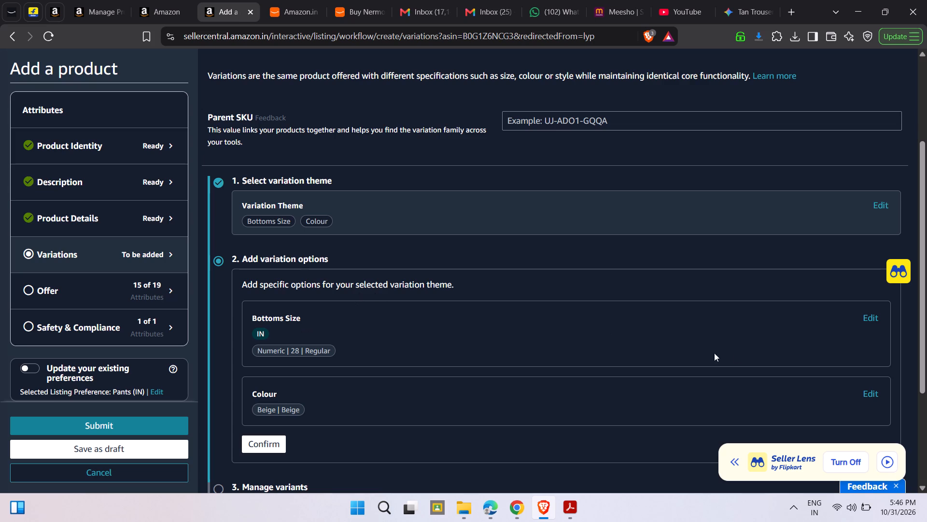
Add bottoms size 30 with the Regular body type to the Bottoms Size variation options.
{"action": "left_click", "coordinate": [872, 316]}
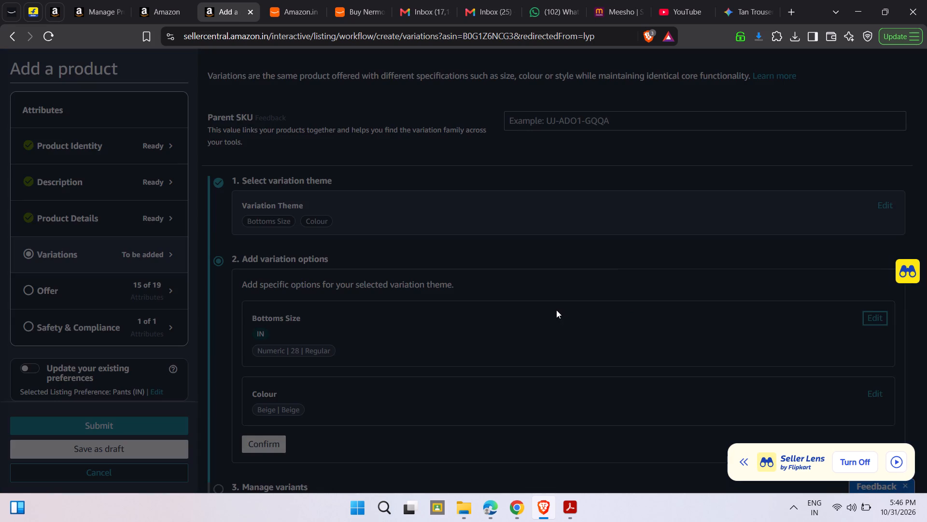
{"action": "left_click", "coordinate": [669, 268]}
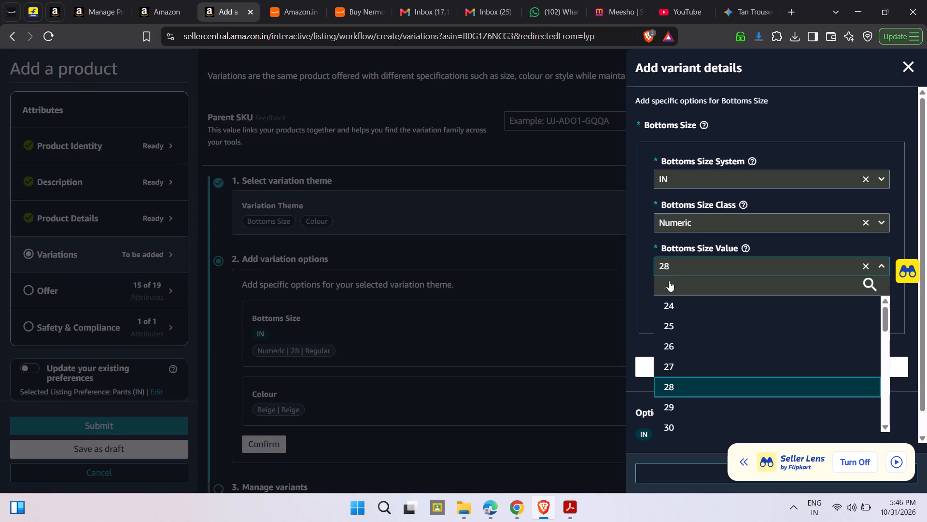
{"action": "left_click", "coordinate": [668, 426]}
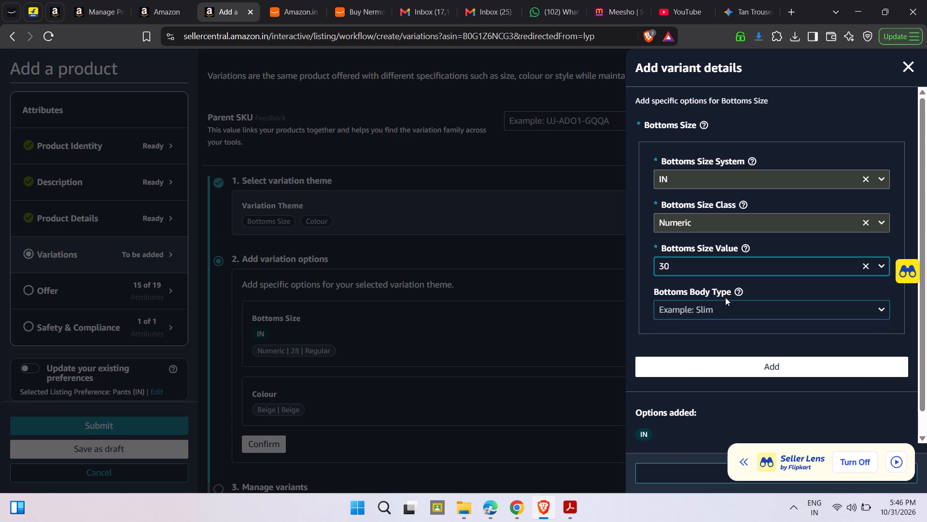
{"action": "left_click", "coordinate": [717, 309]}
{"action": "left_click", "coordinate": [701, 350]}
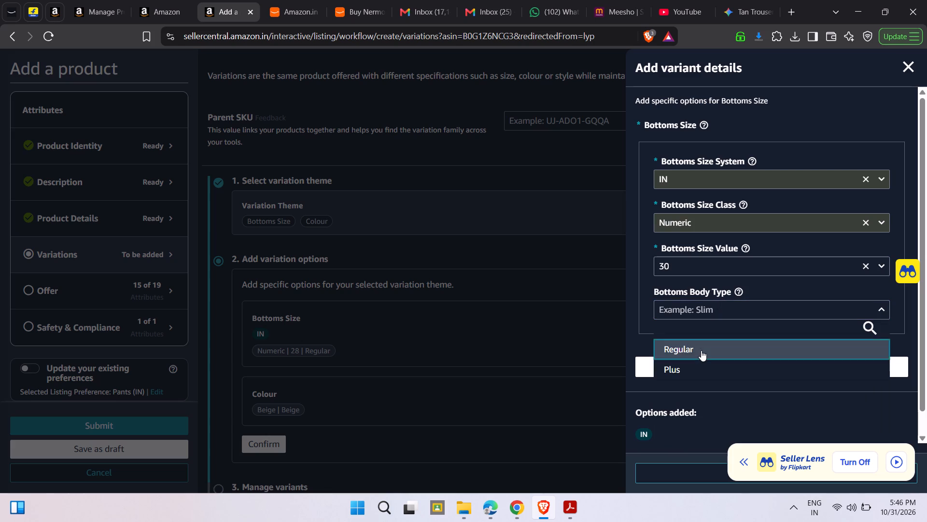
{"action": "left_click", "coordinate": [712, 375]}
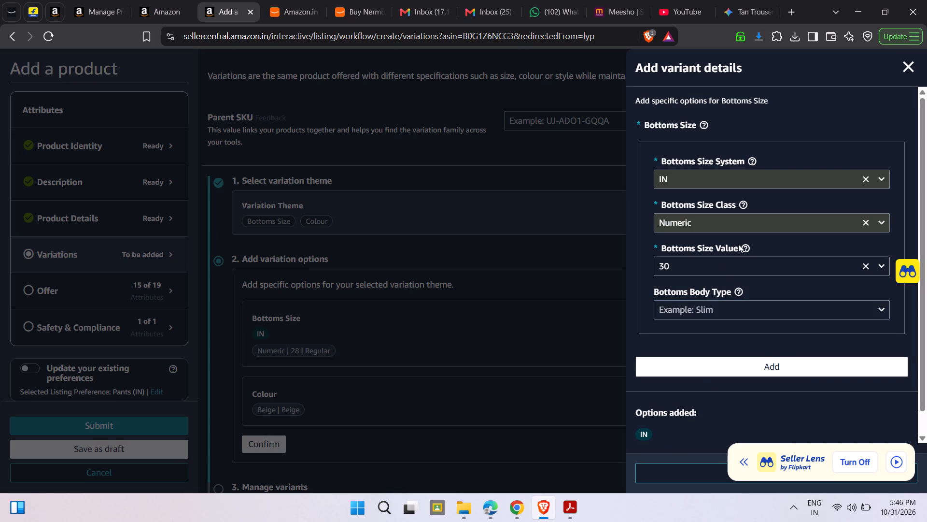
Add bottoms size 32 with the Regular body type to the size options.
{"action": "scroll", "coordinate": [678, 304], "scroll_direction": "down", "scroll_amount": 2}
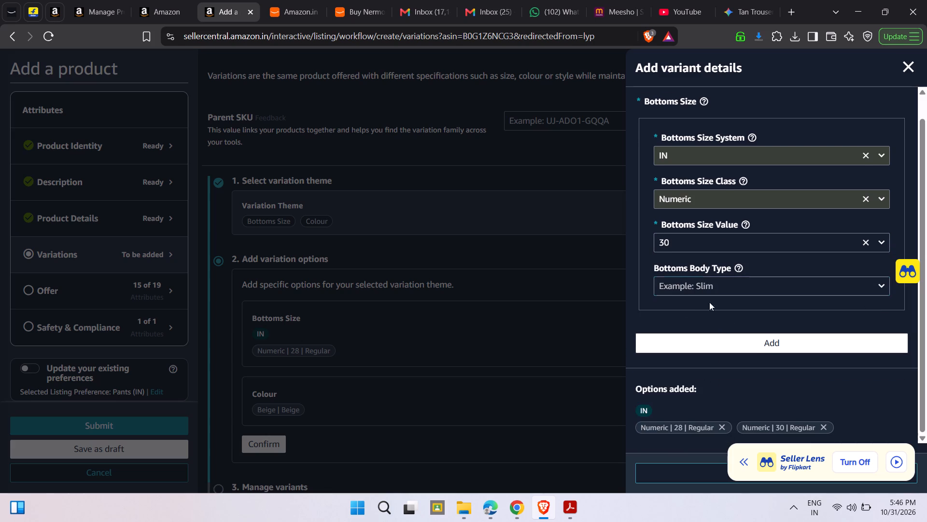
{"action": "left_click", "coordinate": [698, 243]}
{"action": "scroll", "coordinate": [673, 393], "scroll_direction": "down", "scroll_amount": 1}
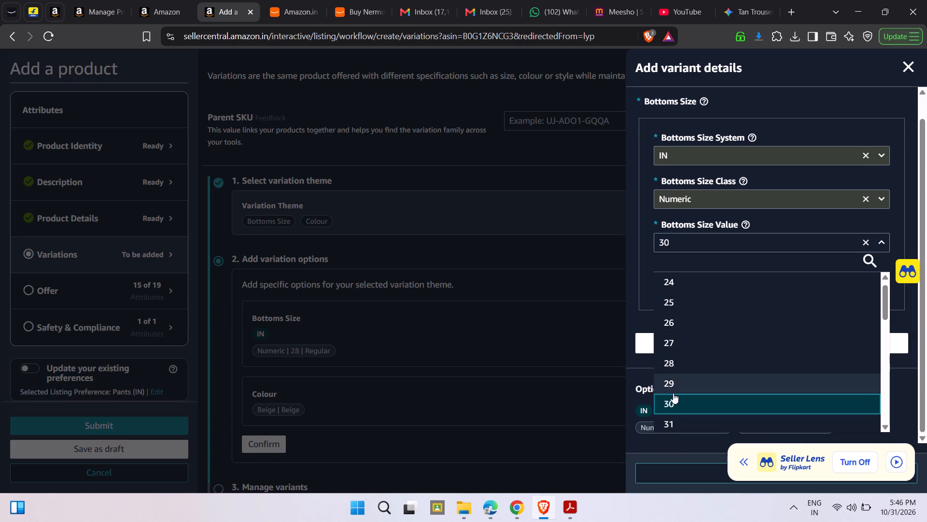
{"action": "scroll", "coordinate": [673, 393], "scroll_direction": "down", "scroll_amount": 1}
{"action": "left_click", "coordinate": [677, 340]}
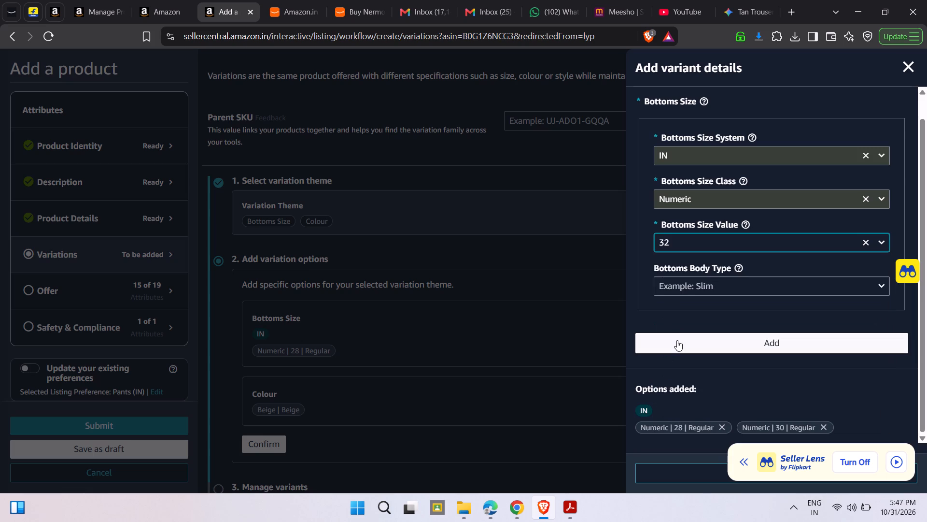
{"action": "left_click", "coordinate": [682, 290]}
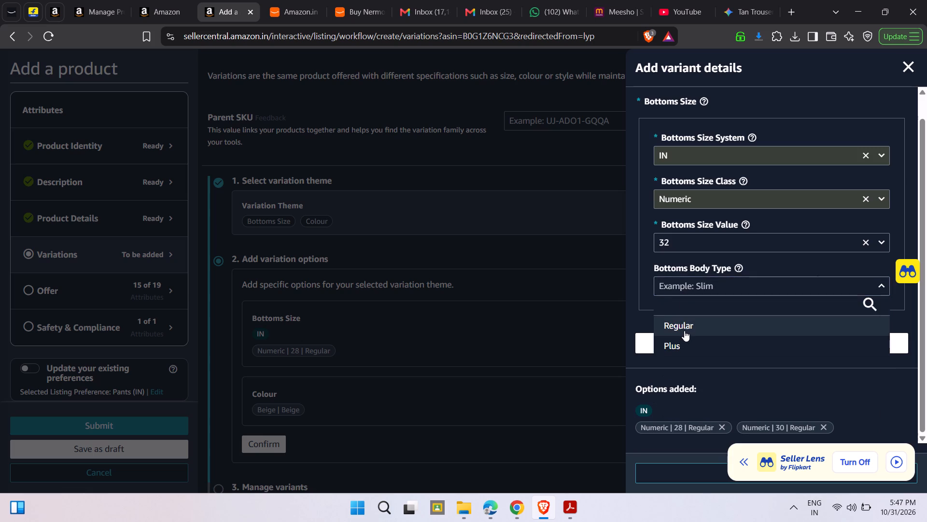
{"action": "left_click", "coordinate": [684, 331]}
{"action": "left_click", "coordinate": [687, 346]}
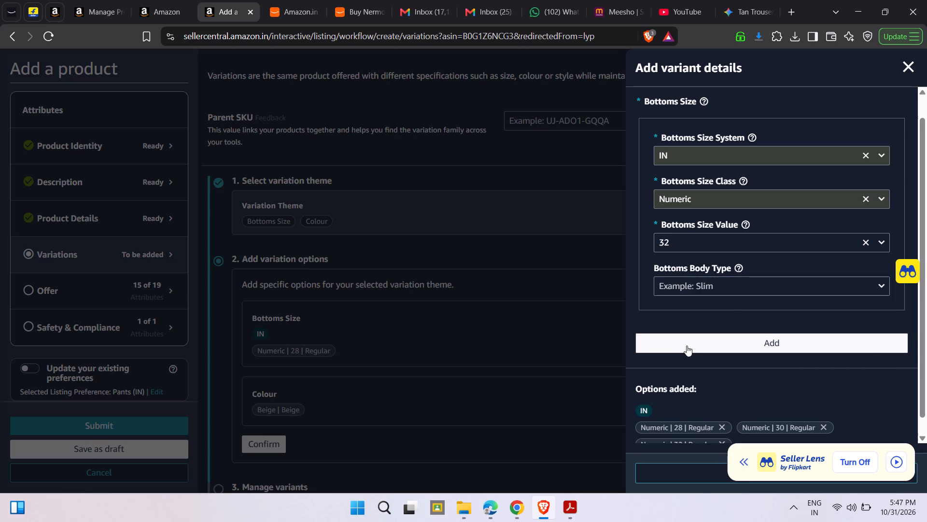
Add bottoms size 34 with the Regular body type and finish editing the size options.
{"action": "scroll", "coordinate": [727, 304], "scroll_direction": "down", "scroll_amount": 3}
{"action": "scroll", "coordinate": [727, 304], "scroll_direction": "up", "scroll_amount": 2}
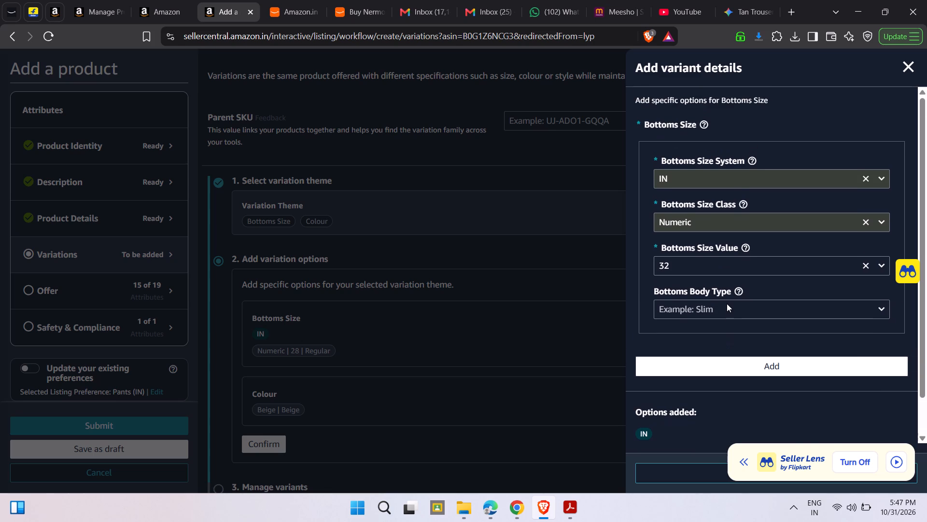
{"action": "scroll", "coordinate": [727, 304], "scroll_direction": "up", "scroll_amount": 1}
{"action": "left_click", "coordinate": [734, 267]}
{"action": "scroll", "coordinate": [703, 397], "scroll_direction": "down", "scroll_amount": 1}
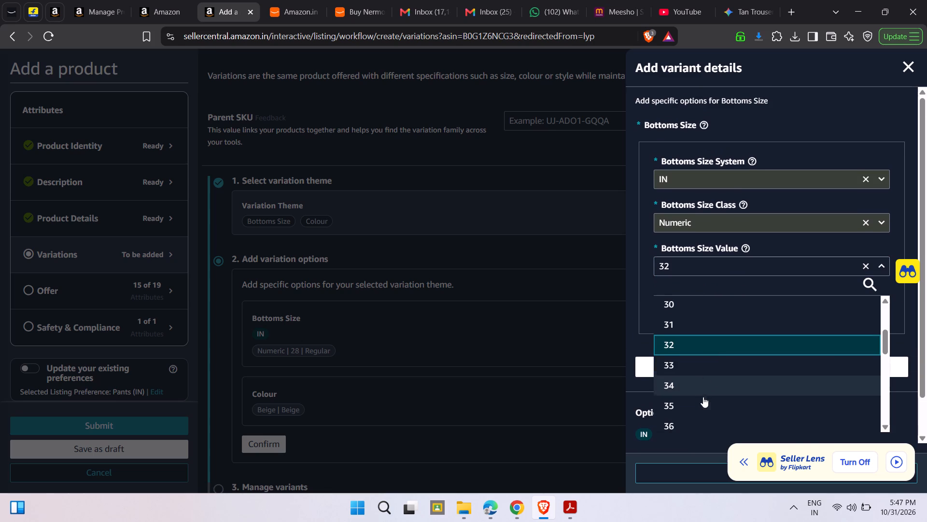
{"action": "scroll", "coordinate": [703, 397], "scroll_direction": "down", "scroll_amount": 1}
{"action": "left_click", "coordinate": [697, 382]}
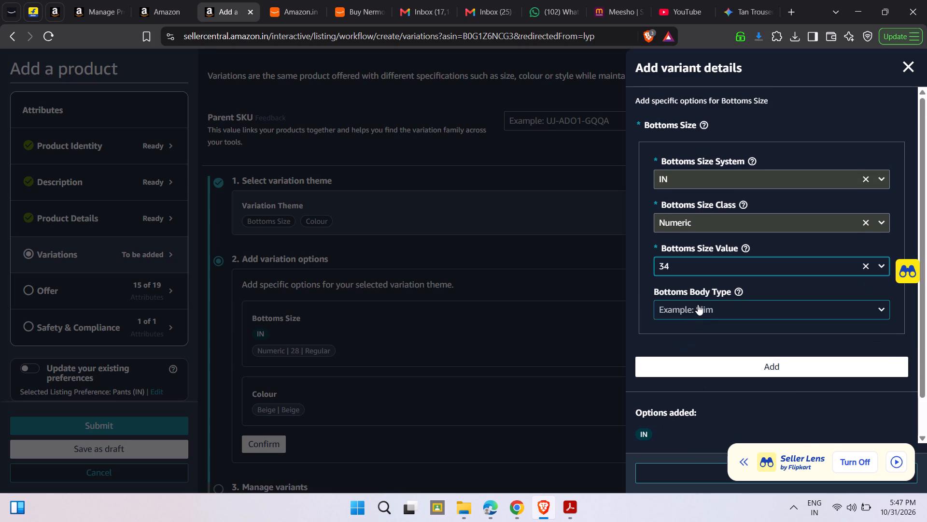
{"action": "left_click", "coordinate": [698, 304]}
{"action": "left_click", "coordinate": [698, 353]}
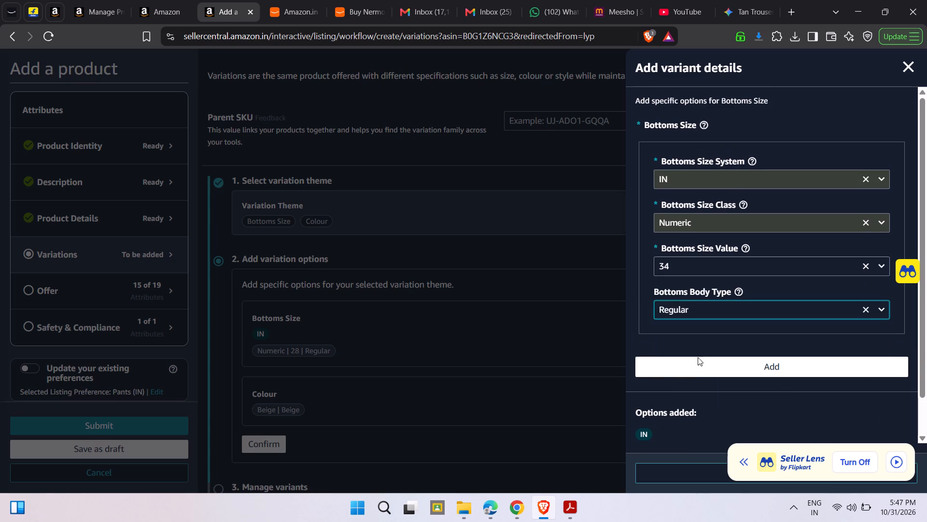
{"action": "left_click", "coordinate": [698, 362]}
{"action": "scroll", "coordinate": [698, 362], "scroll_direction": "down", "scroll_amount": 2}
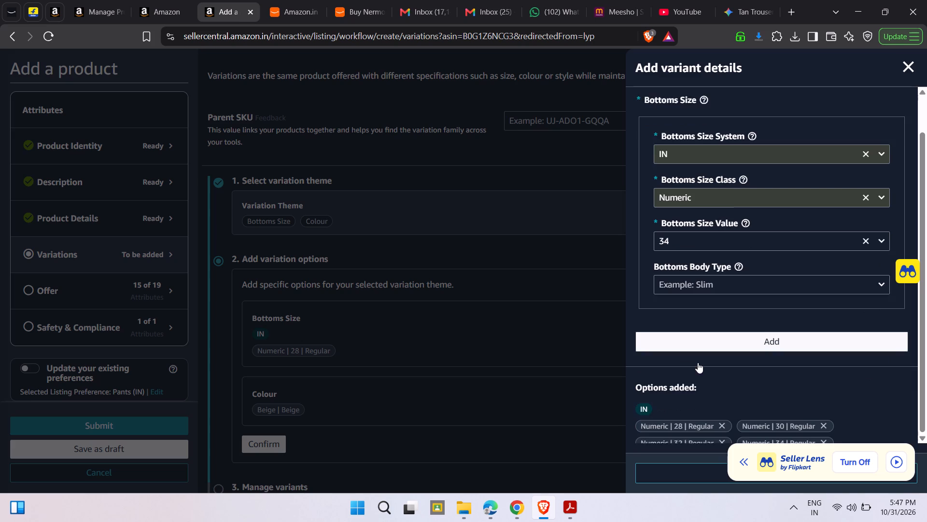
{"action": "scroll", "coordinate": [698, 362], "scroll_direction": "down", "scroll_amount": 1}
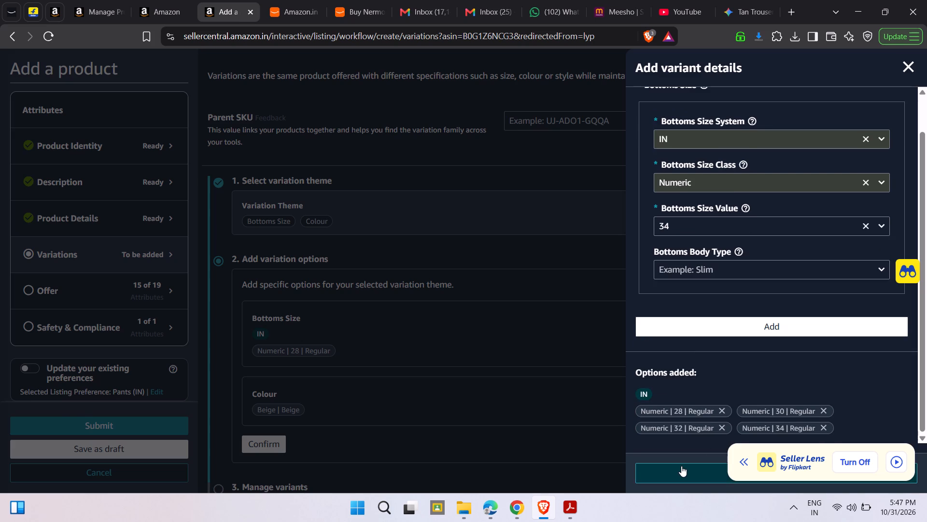
{"action": "left_click", "coordinate": [681, 466]}
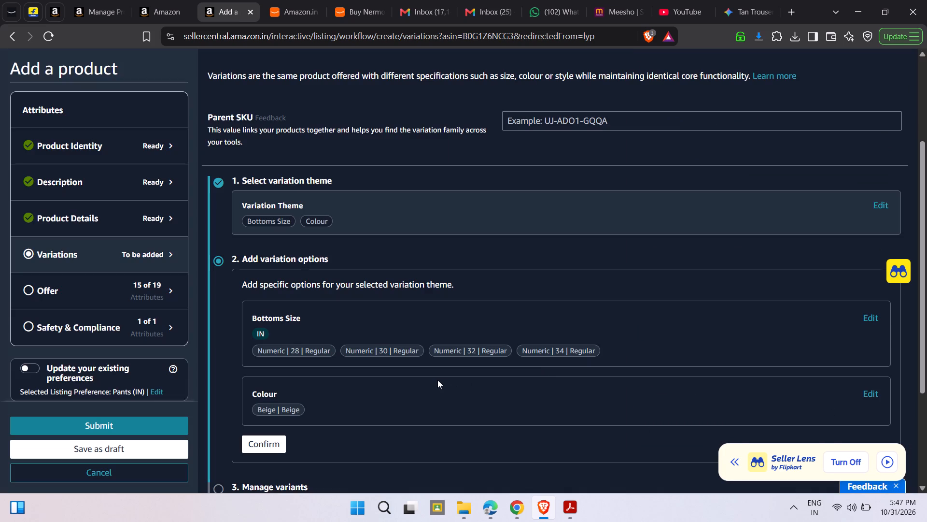
Open the Colour variation options for editing and set the colour map to White.
{"action": "scroll", "coordinate": [437, 380], "scroll_direction": "down", "scroll_amount": 1}
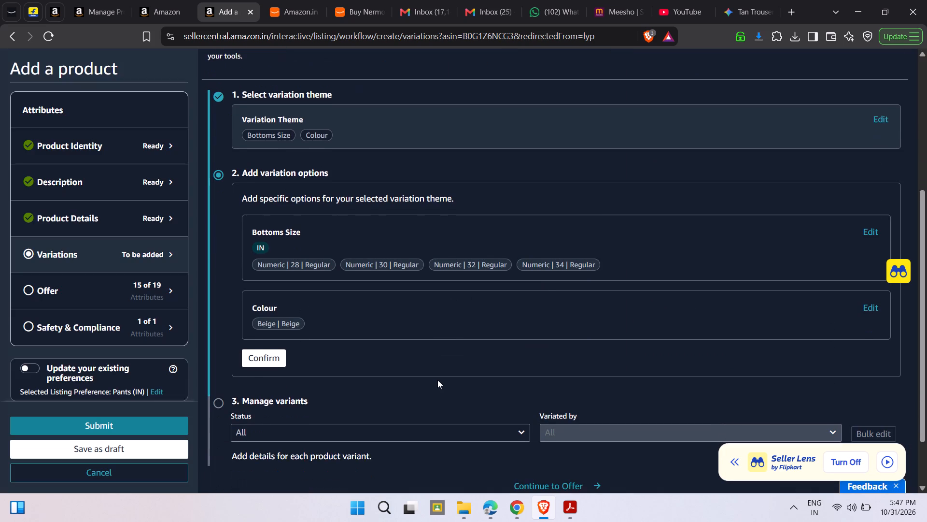
{"action": "left_click", "coordinate": [862, 305]}
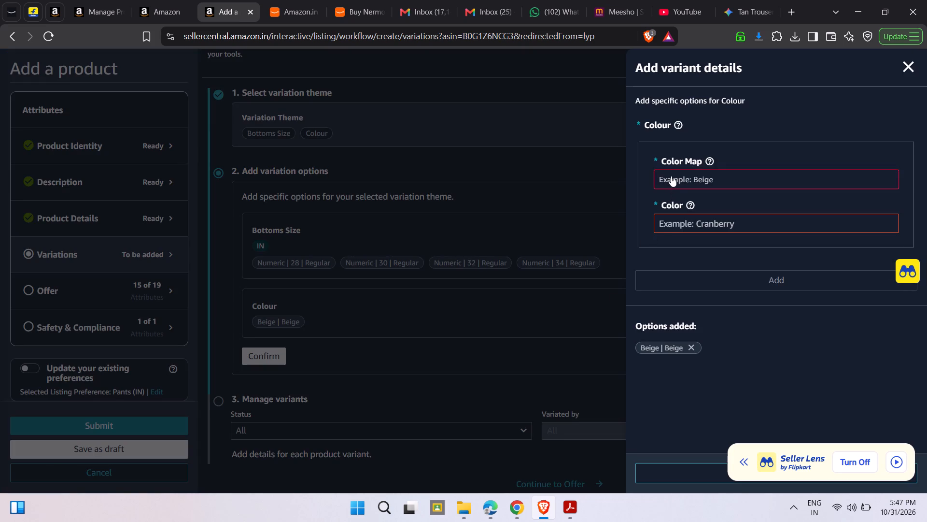
{"action": "left_click", "coordinate": [671, 176]}
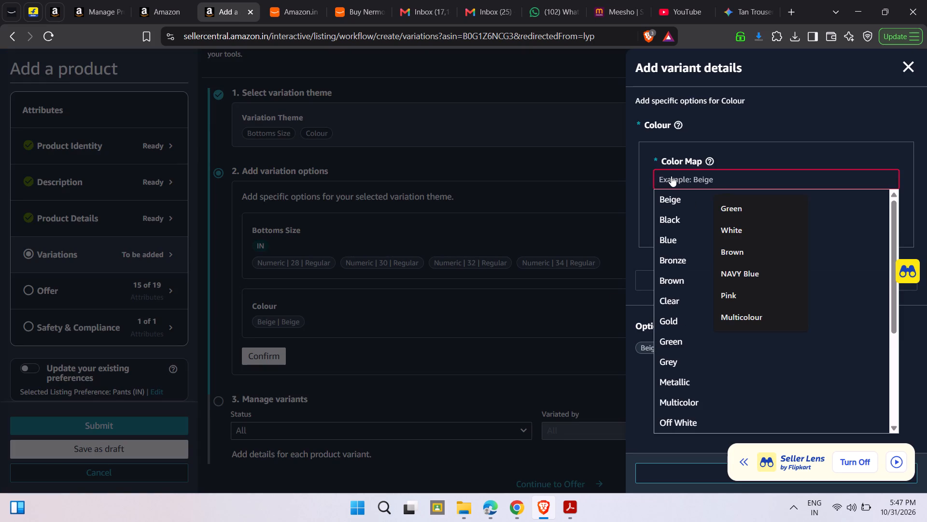
{"action": "type", "text": "whote"}
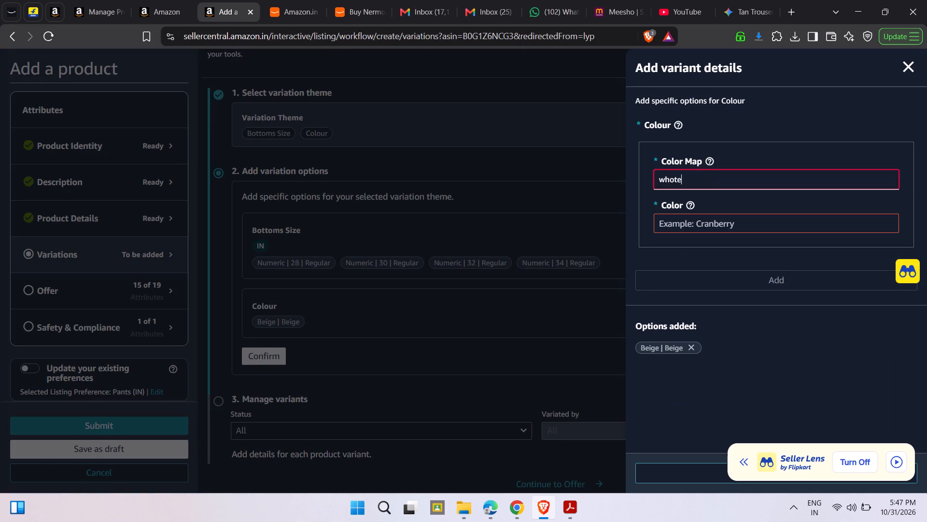
{"action": "key", "text": "space"}
{"action": "key", "text": "BackSpace"}
{"action": "key", "text": "BackSpace"}
{"action": "key", "text": "BackSpace"}
{"action": "key", "text": "BackSpace"}
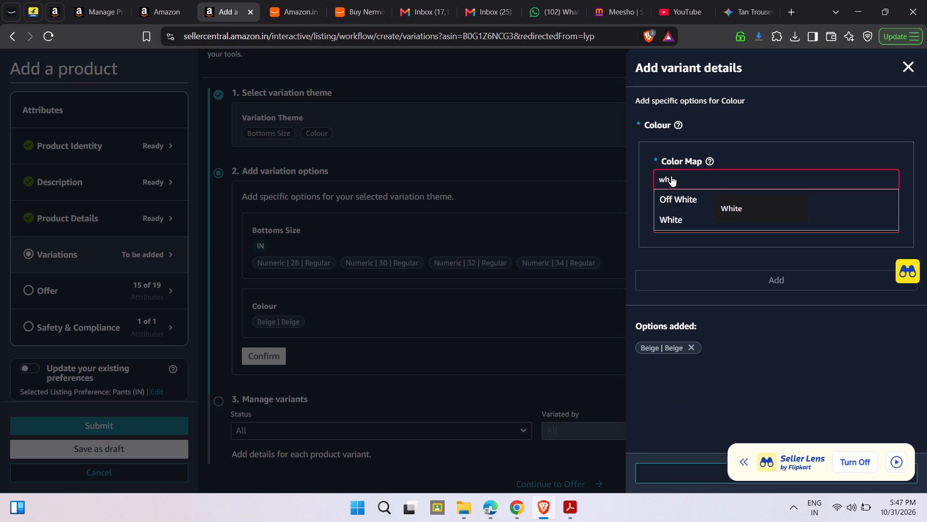
{"action": "type", "text": "ite"}
{"action": "key", "text": "space"}
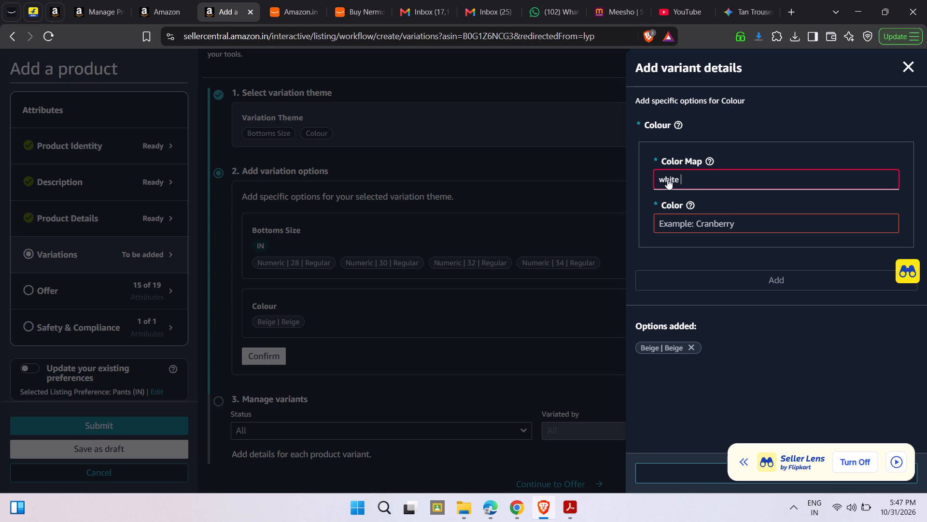
{"action": "left_click", "coordinate": [663, 177]}
{"action": "key", "text": "BackSpace"}
{"action": "key", "text": "shift+w"}
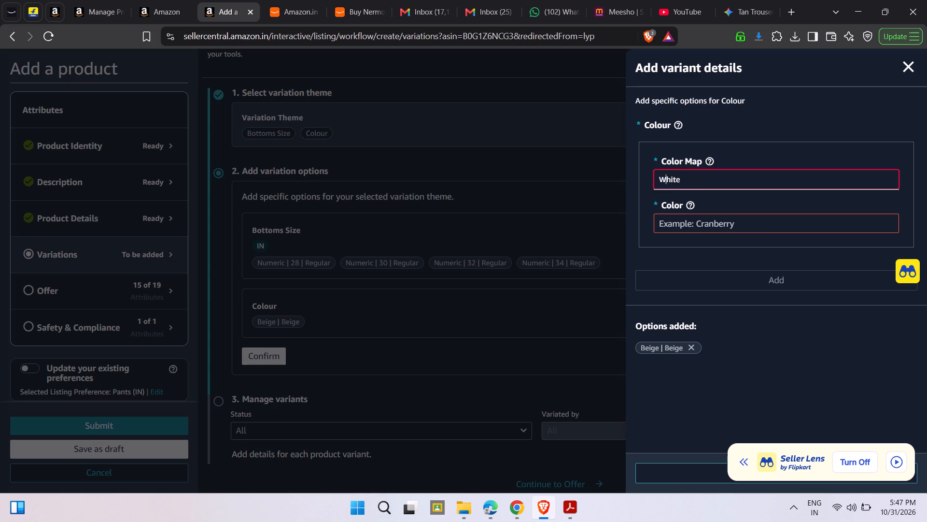
Set the colour name to White, add it as a colour option and finish editing the colour options.
{"action": "left_click", "coordinate": [747, 223]}
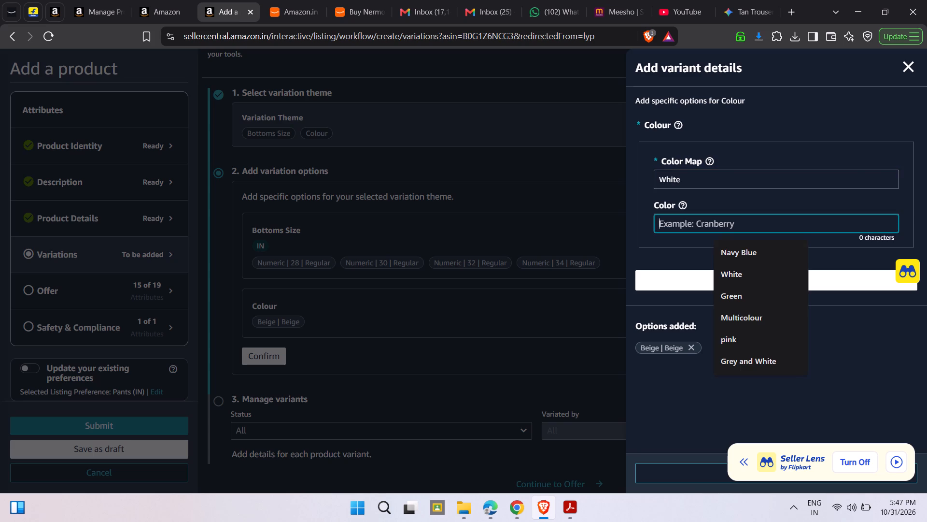
{"action": "key", "text": "shift+w"}
{"action": "type", "text": "hite"}
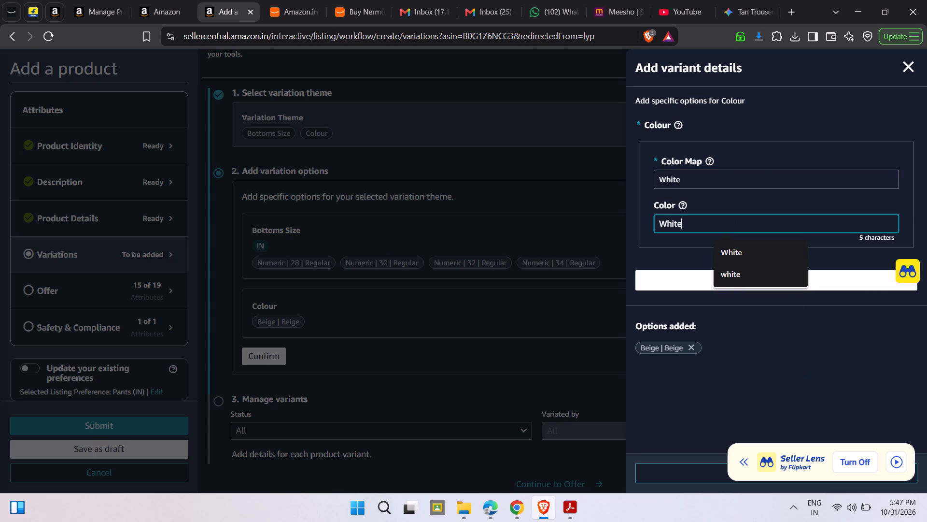
{"action": "key", "text": "space"}
{"action": "key", "text": "BackSpace"}
{"action": "left_click", "coordinate": [700, 285]}
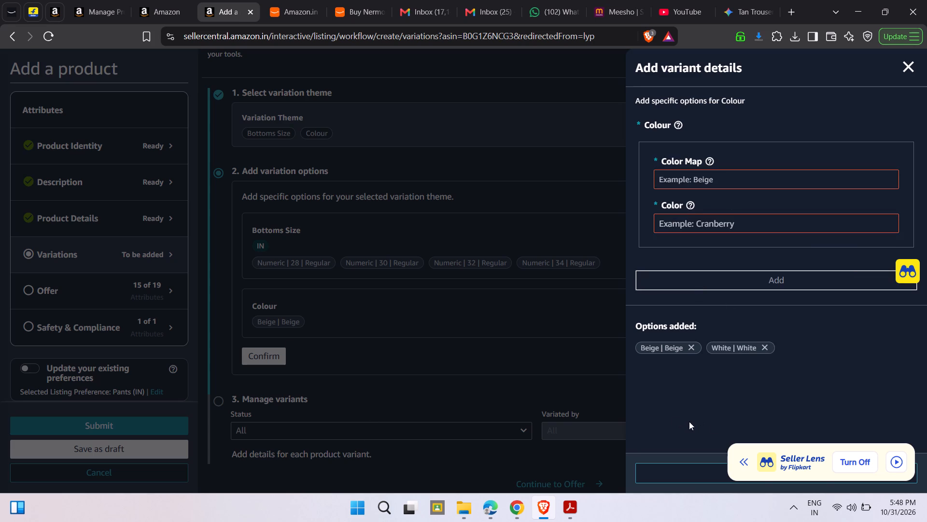
{"action": "left_click", "coordinate": [742, 458]}
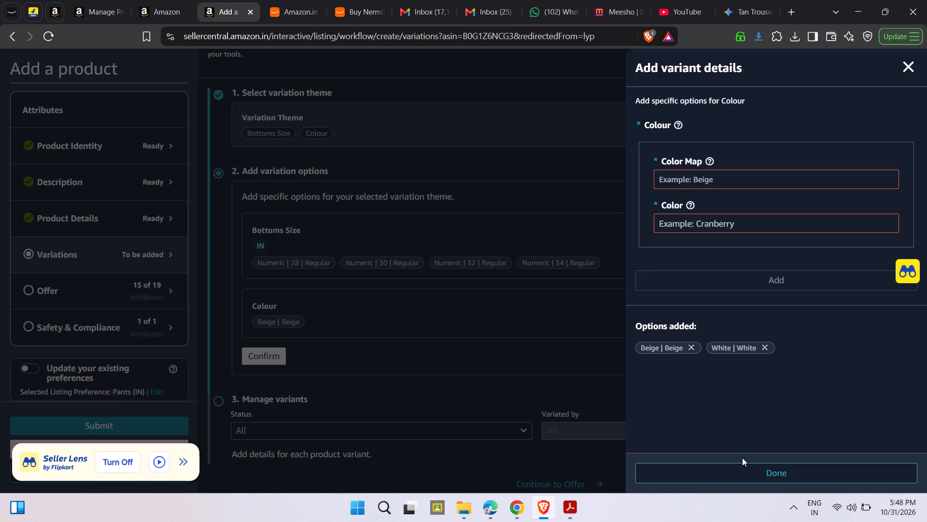
{"action": "left_click", "coordinate": [760, 473]}
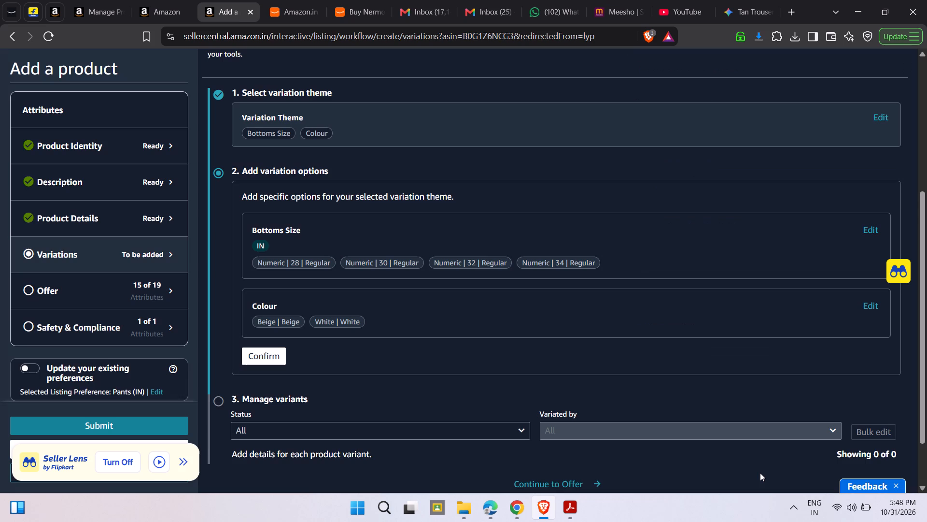
Confirm the size and colour variation options and accept the suggested parent item name.
{"action": "scroll", "coordinate": [562, 308], "scroll_direction": "down", "scroll_amount": 2}
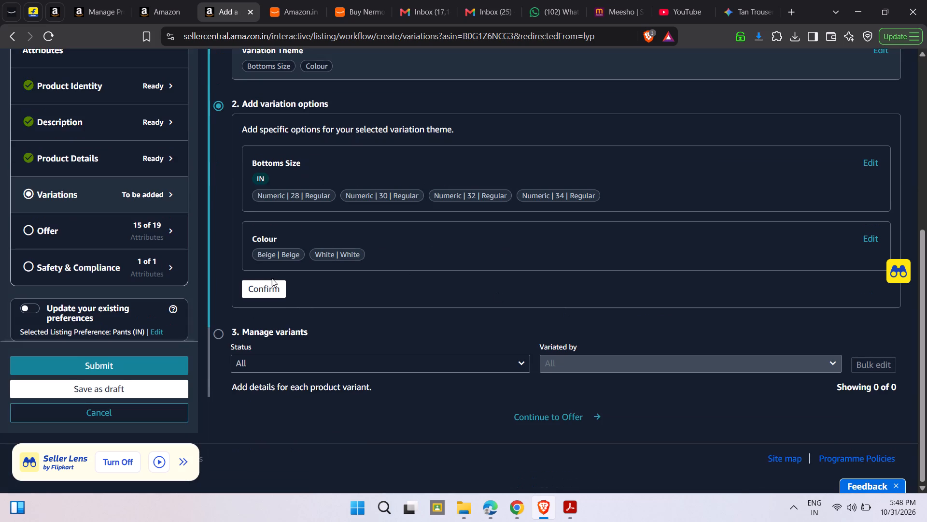
{"action": "left_click", "coordinate": [274, 292]}
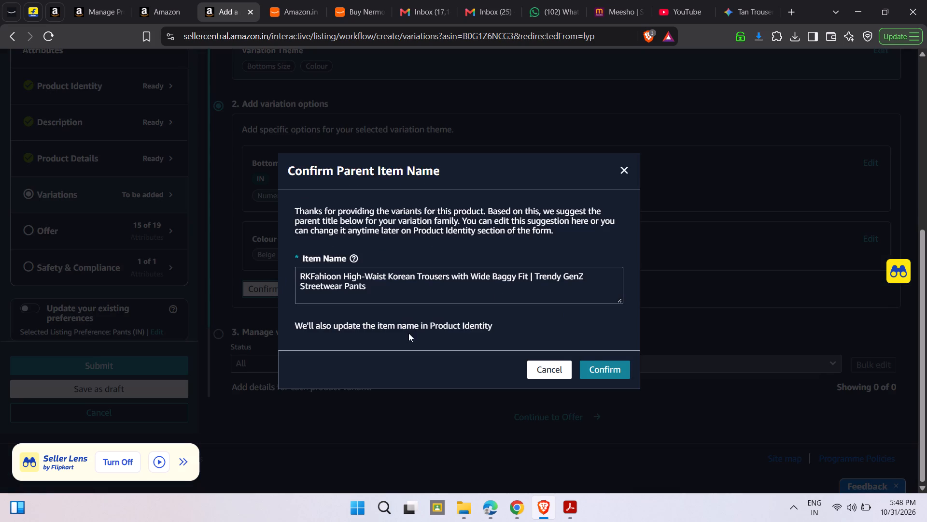
{"action": "left_click", "coordinate": [594, 364]}
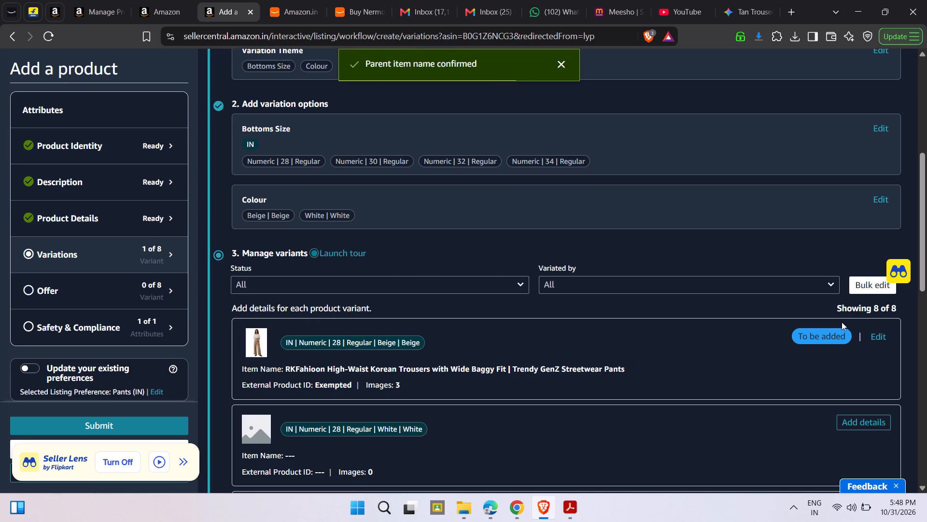
Bulk edit External Product ID to mark all variants as not having a Product ID, and save.
{"action": "left_click", "coordinate": [871, 284]}
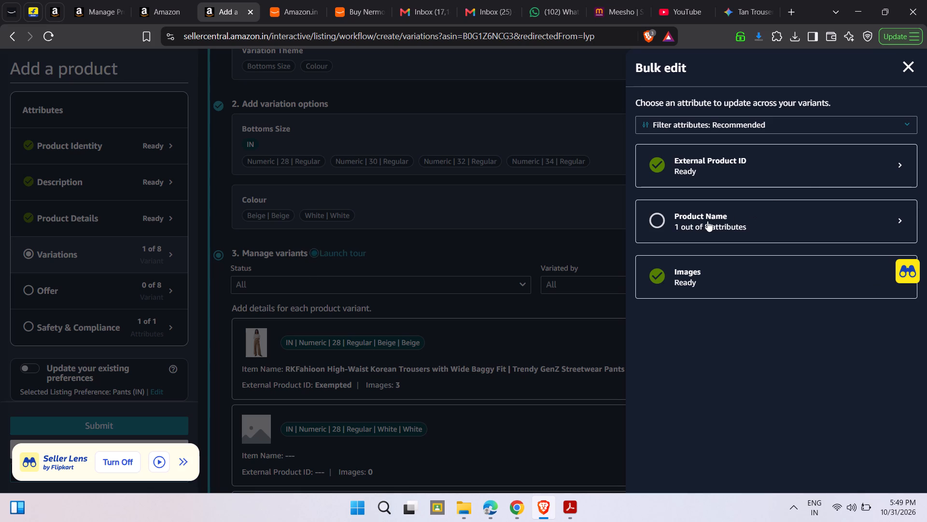
{"action": "left_click", "coordinate": [721, 160]}
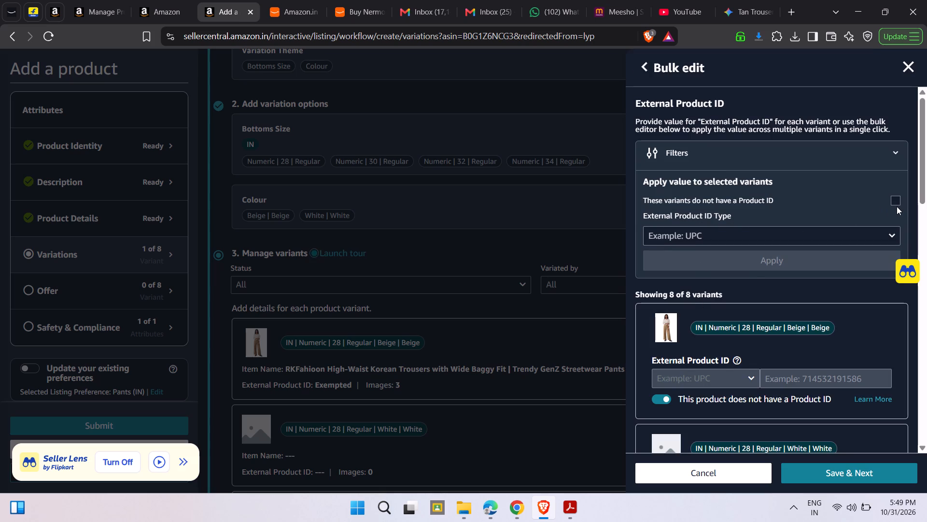
{"action": "left_click", "coordinate": [898, 203]}
{"action": "left_click", "coordinate": [781, 262]}
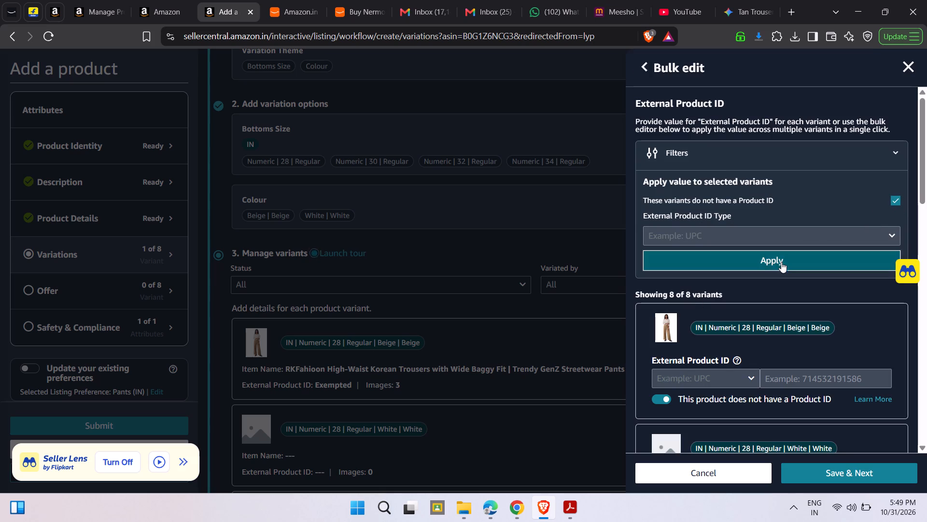
{"action": "left_click", "coordinate": [843, 478]}
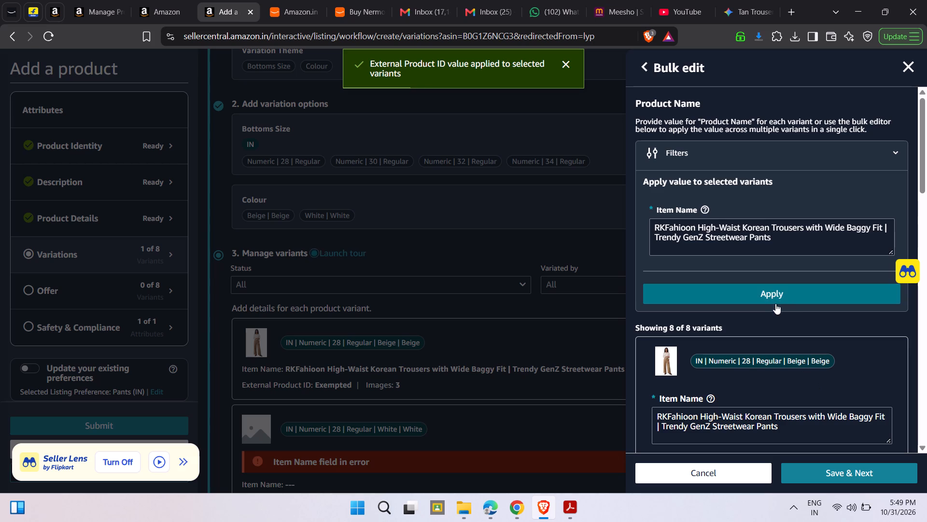
Apply the item name "RKFahioon High-Waist Korean Trousers with Wide Baggy Fit | Trendy GenZ Streetwear Pants" to all variants and save.
{"action": "left_click", "coordinate": [774, 295]}
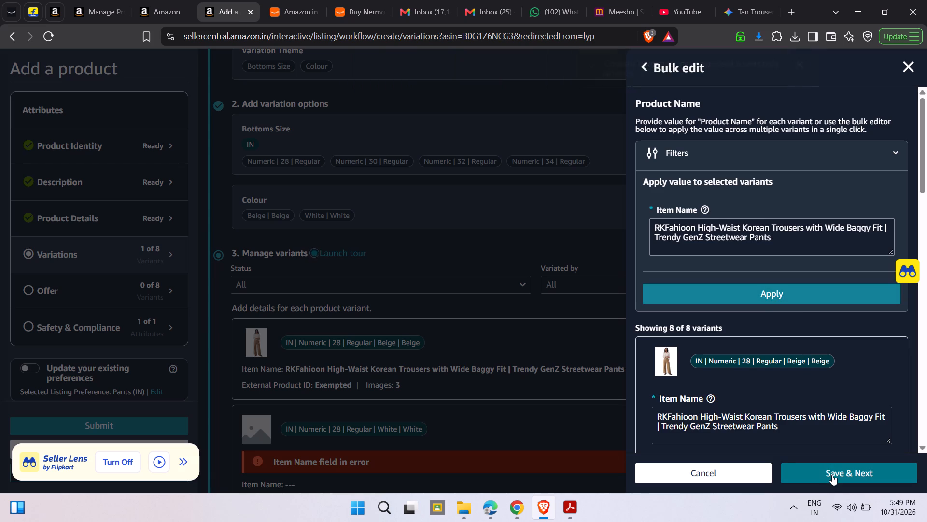
{"action": "left_click", "coordinate": [832, 475]}
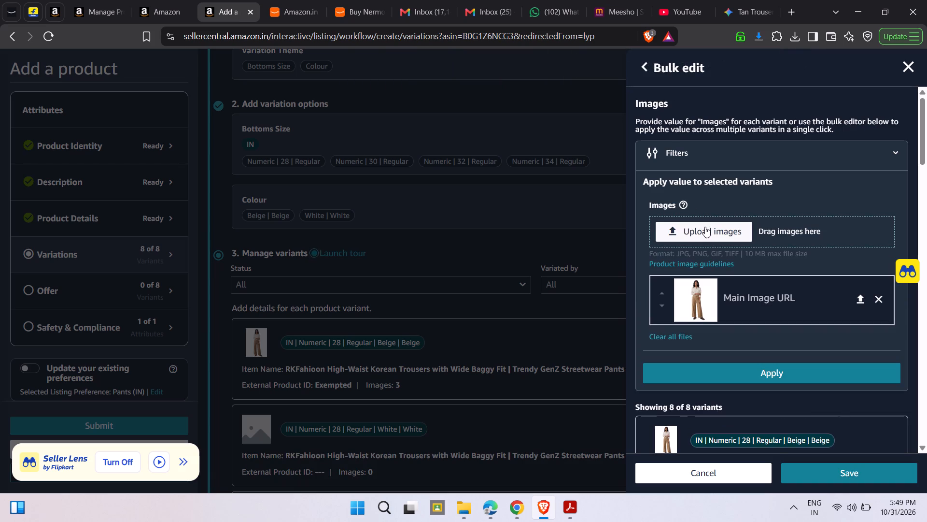
Upload the back-view and side-view tan trouser photos from the pants folder, apply the images to all variants and save.
{"action": "left_click", "coordinate": [704, 226]}
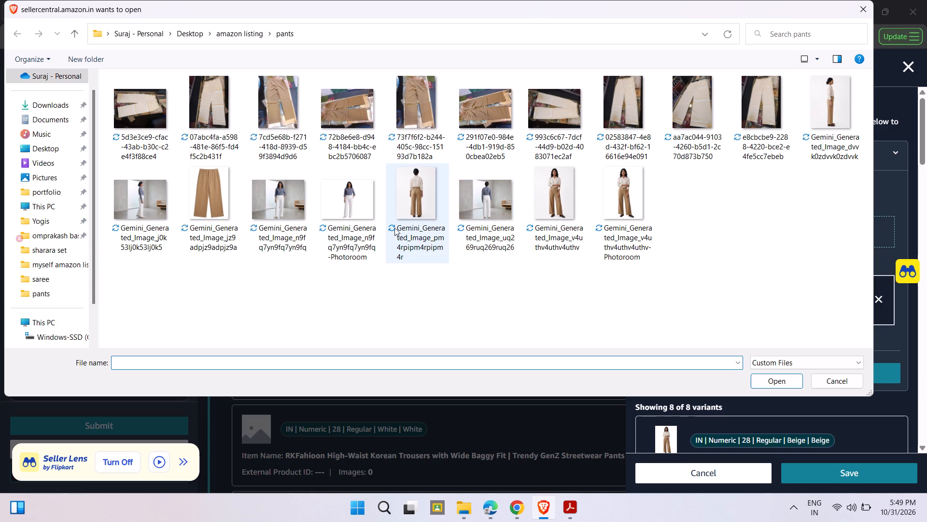
{"action": "double_click", "coordinate": [408, 194]}
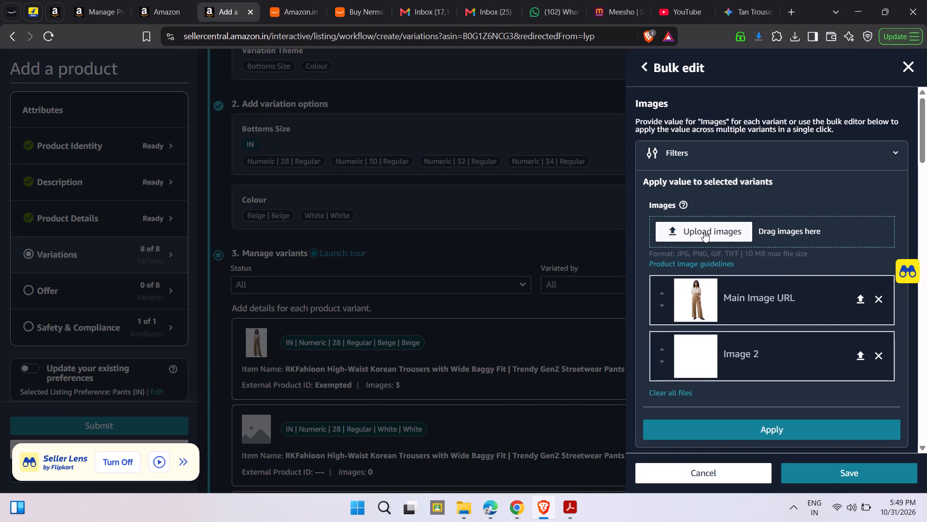
{"action": "left_click", "coordinate": [704, 232]}
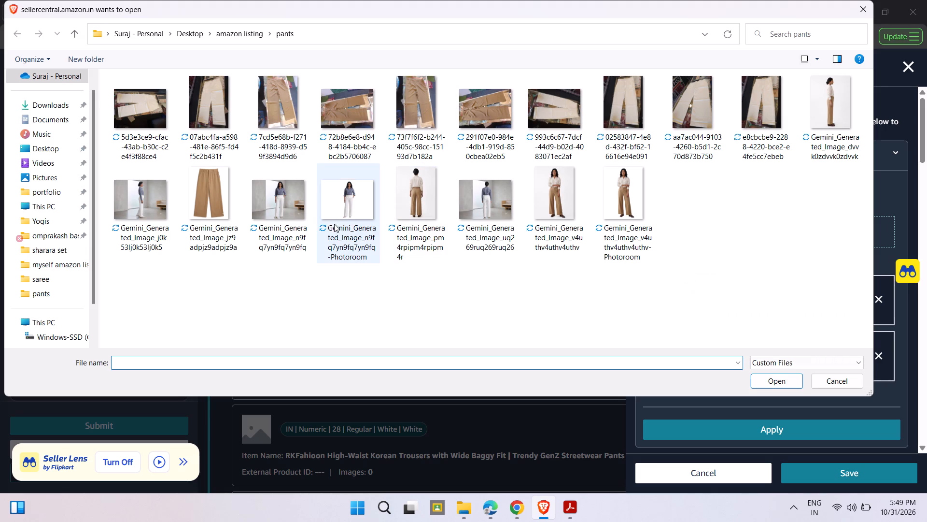
{"action": "double_click", "coordinate": [834, 96]}
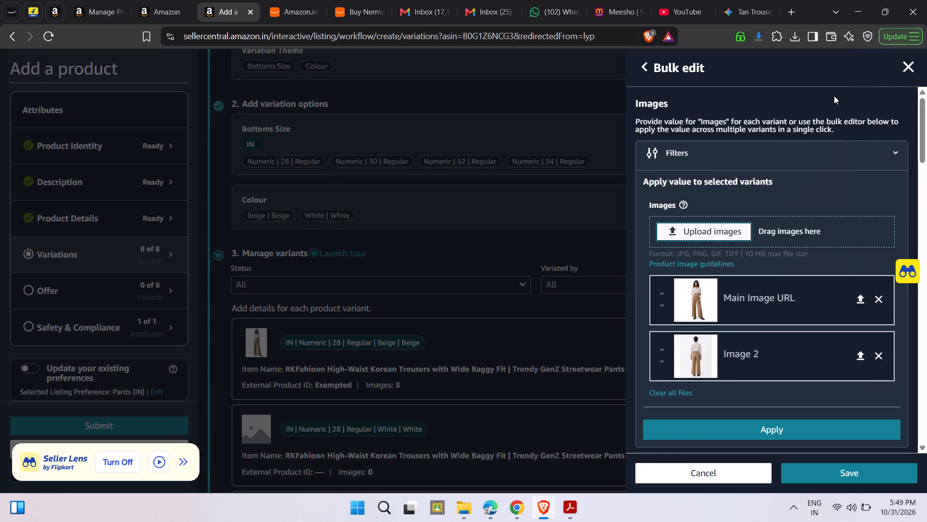
{"action": "scroll", "coordinate": [729, 380], "scroll_direction": "down", "scroll_amount": 2}
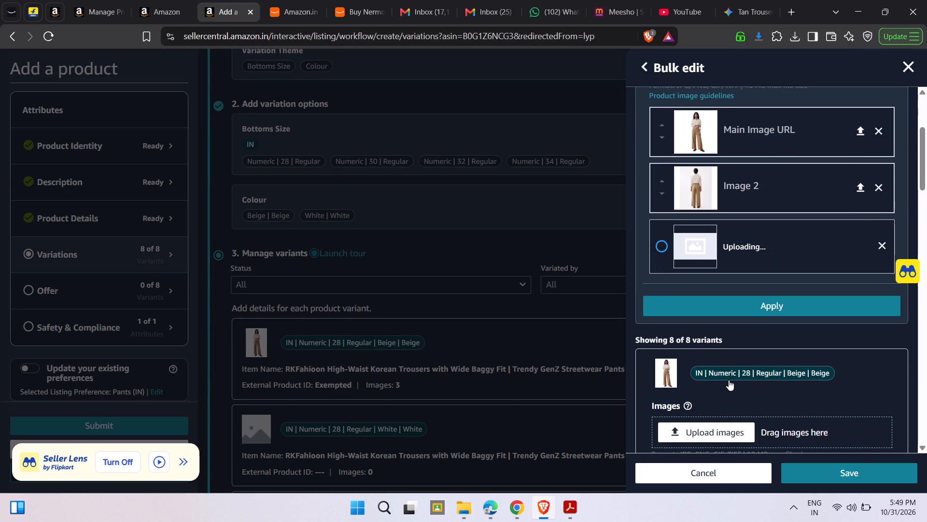
{"action": "left_click", "coordinate": [754, 315]}
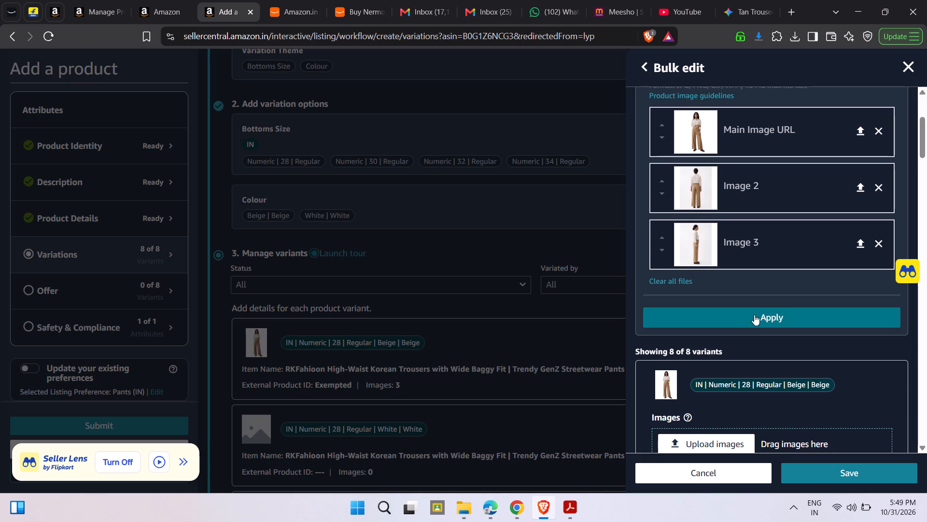
{"action": "left_click", "coordinate": [827, 471]}
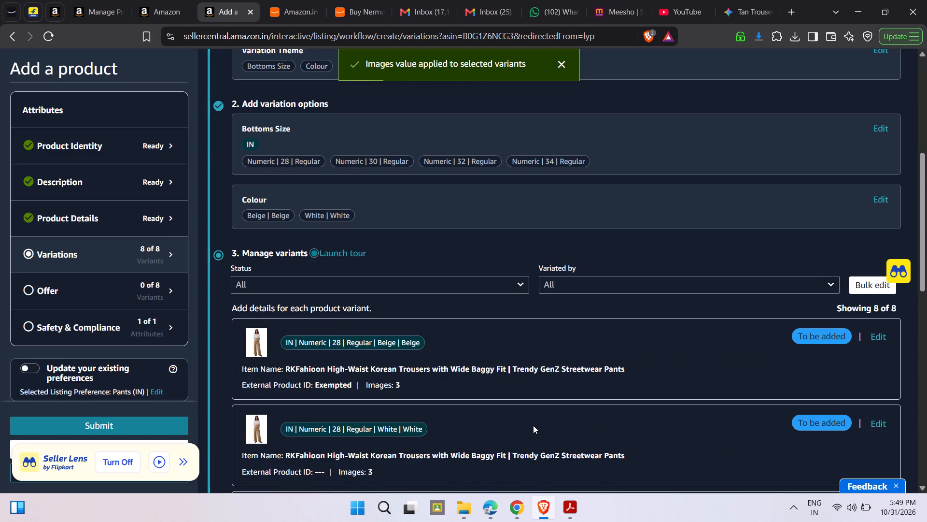
Enter "RKF-KOR-PANT-BIEGE-20" as the Parent SKU for the trouser variation family.
{"action": "scroll", "coordinate": [533, 425], "scroll_direction": "down", "scroll_amount": 3}
{"action": "scroll", "coordinate": [533, 425], "scroll_direction": "up", "scroll_amount": 6}
{"action": "scroll", "coordinate": [533, 425], "scroll_direction": "down", "scroll_amount": 1}
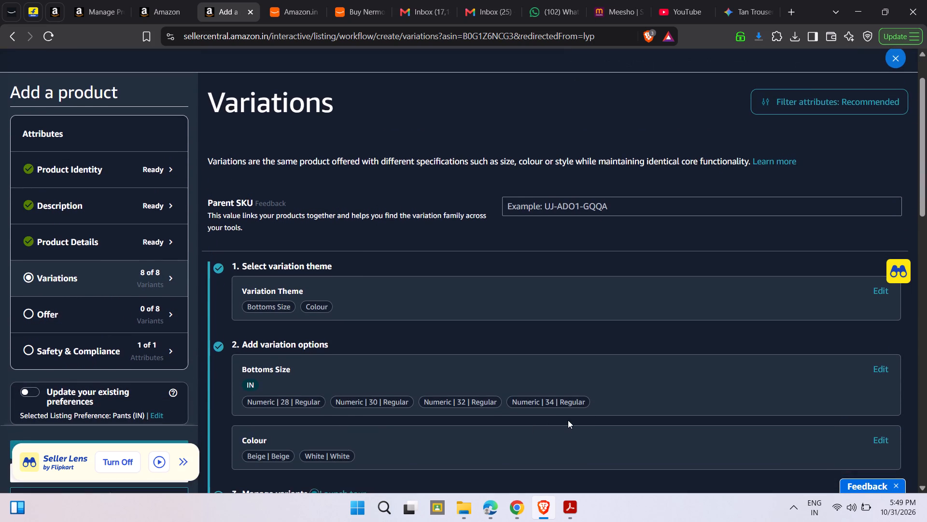
{"action": "scroll", "coordinate": [568, 420], "scroll_direction": "down", "scroll_amount": 2}
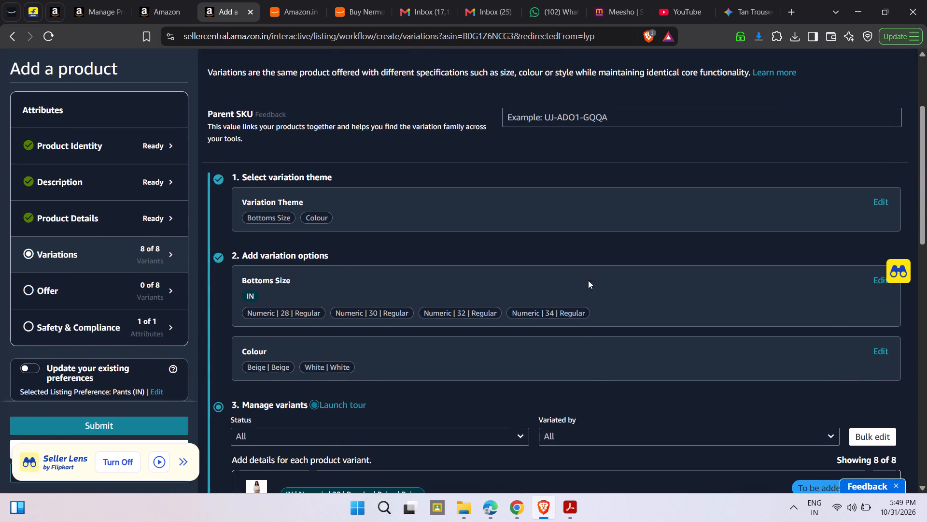
{"action": "scroll", "coordinate": [588, 280], "scroll_direction": "up", "scroll_amount": 2}
{"action": "left_click", "coordinate": [551, 262]}
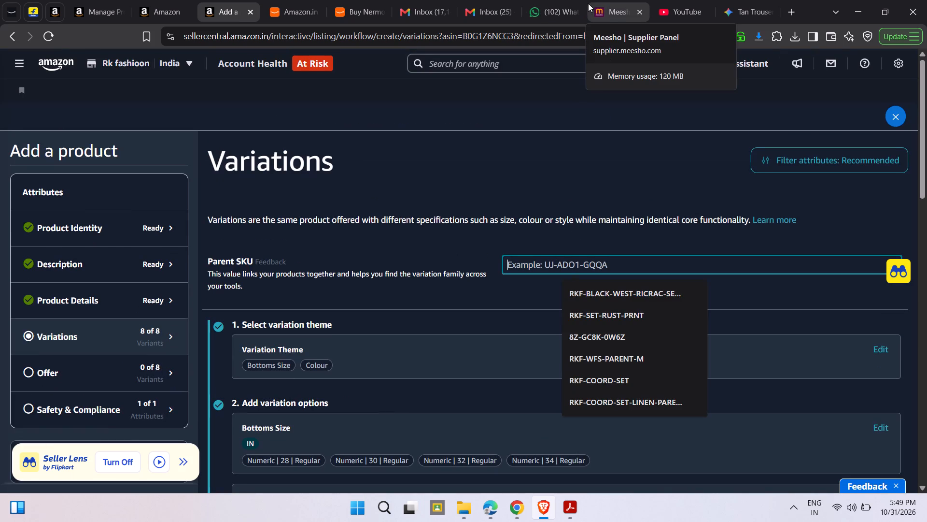
{"action": "type", "text": "rk"}
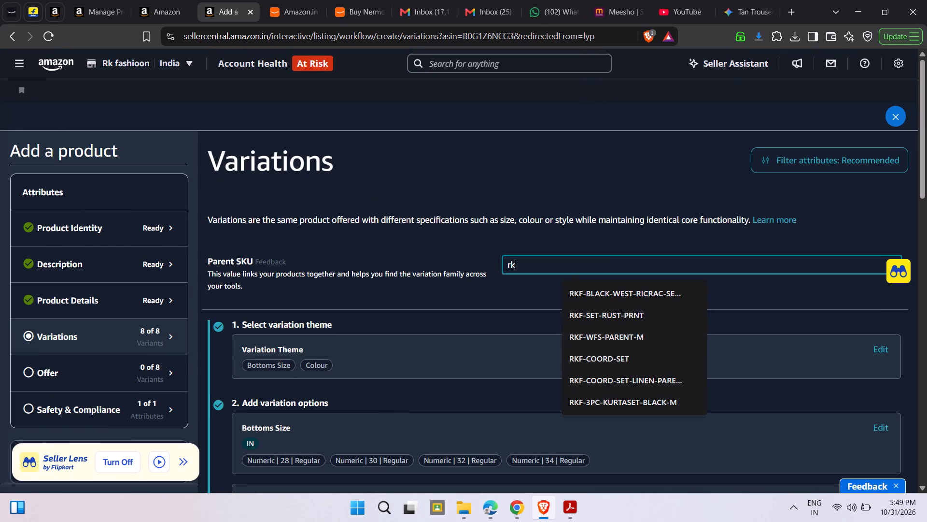
{"action": "key", "text": "BackSpace"}
{"action": "key", "text": "a"}
{"action": "key", "text": "BackSpace"}
{"action": "key", "text": "BackSpace"}
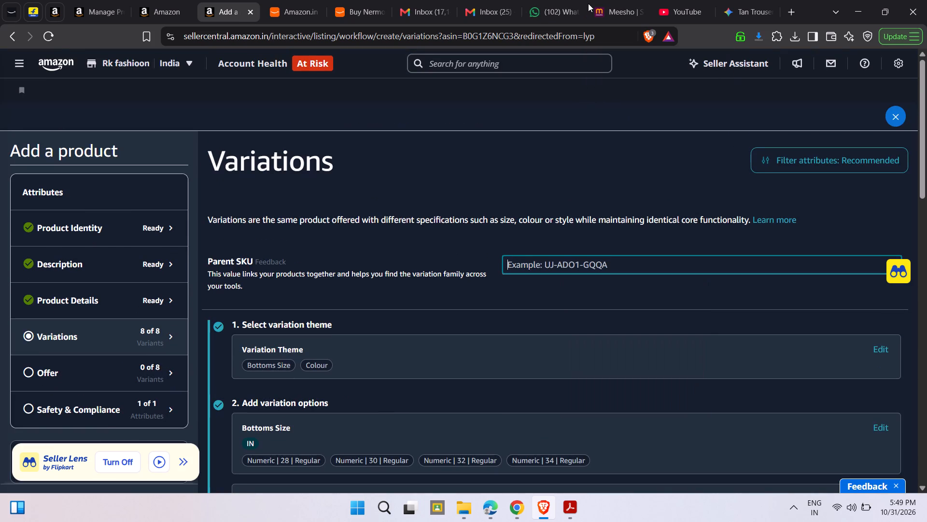
{"action": "type", "text": "RKF"}
{"action": "key", "text": "minus"}
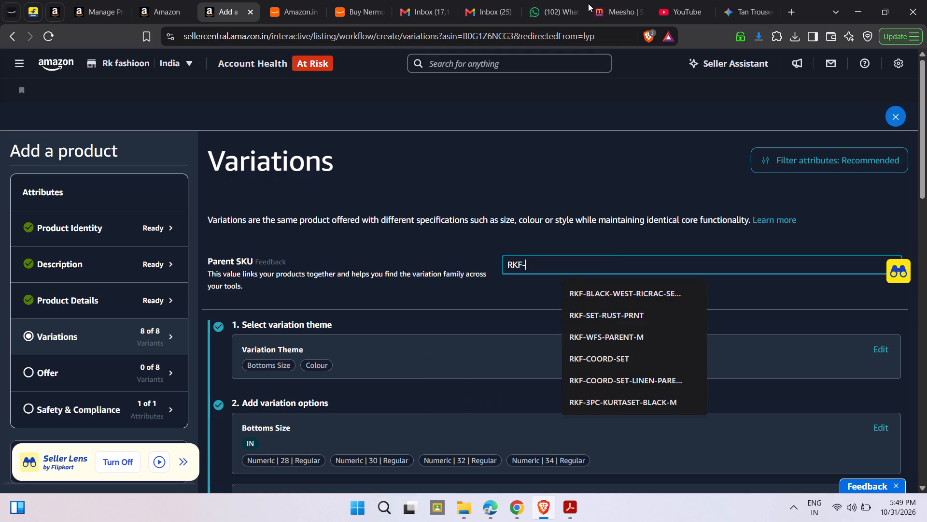
{"action": "type", "text": "KOR"}
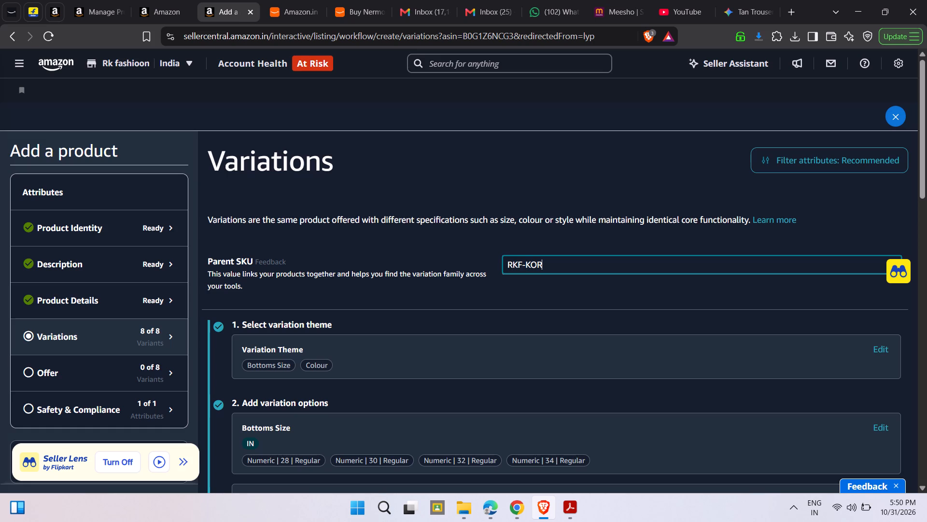
{"action": "key", "text": "minus"}
{"action": "type", "text": "OANT"}
{"action": "key", "text": "BackSpace"}
{"action": "key", "text": "BackSpace"}
{"action": "key", "text": "BackSpace"}
{"action": "key", "text": "BackSpace"}
{"action": "type", "text": "PANT"}
{"action": "key", "text": "space"}
{"action": "key", "text": "BackSpace"}
{"action": "key", "text": "minus"}
{"action": "type", "text": "BIEG"}
{"action": "key", "text": "e"}
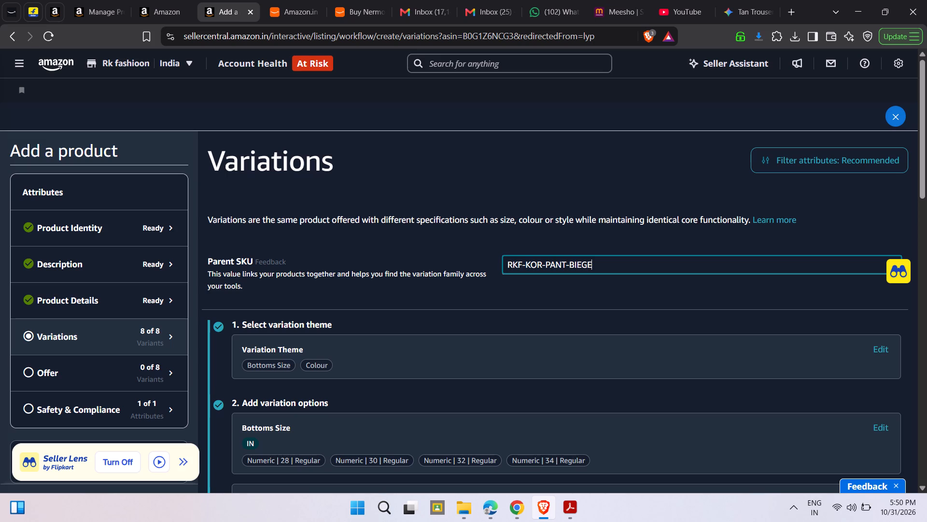
{"action": "key", "text": "minus"}
{"action": "type", "text": "20"}
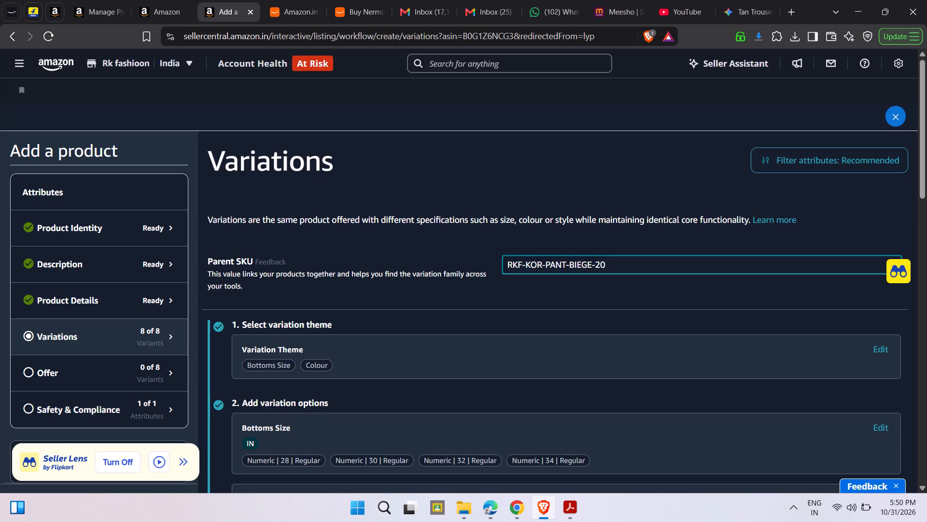
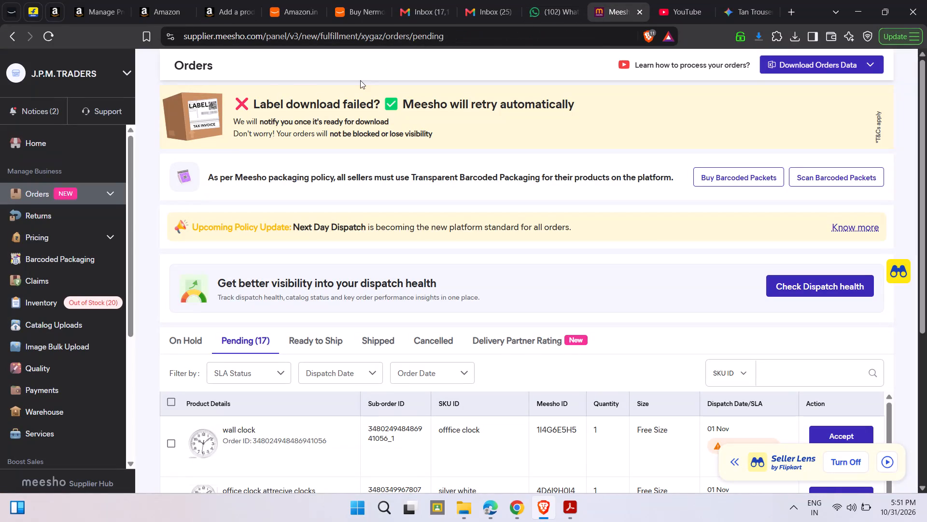
Reload Amazon's Manage Orders page, dismiss its pop-ups and check the sent Easy Ship orders waiting for pickup.
{"action": "left_click", "coordinate": [55, 7]}
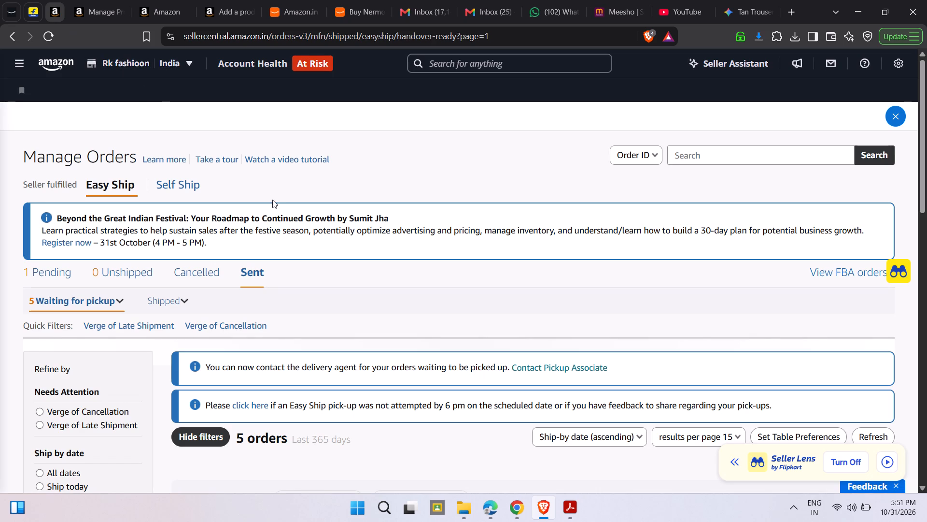
{"action": "left_click", "coordinate": [45, 32]}
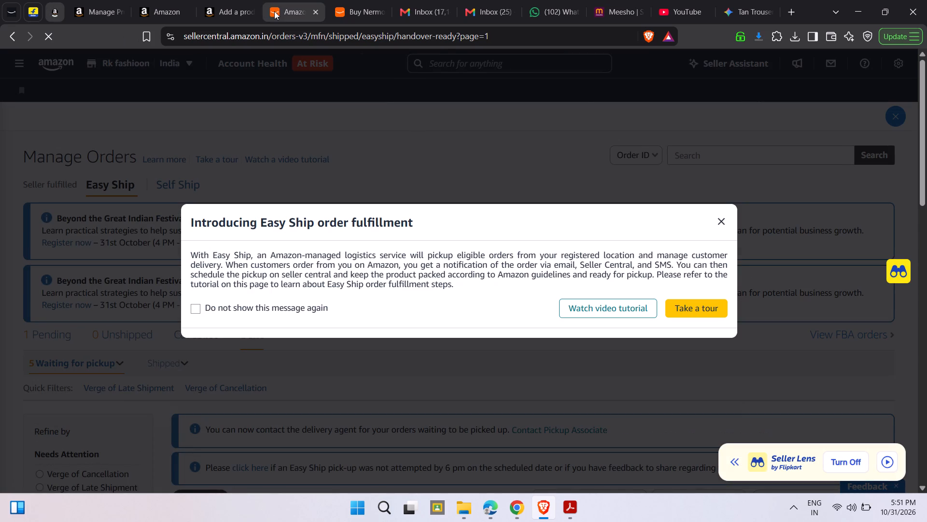
{"action": "left_click", "coordinate": [721, 222]}
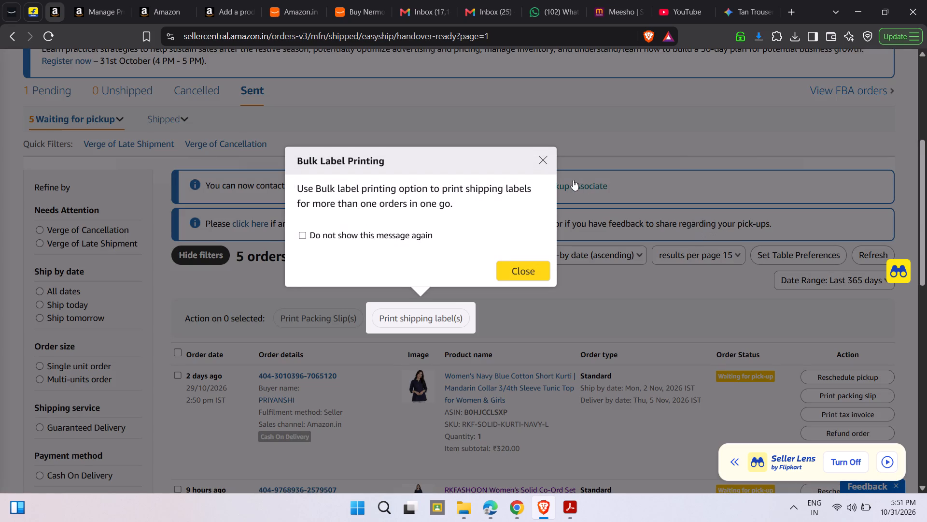
{"action": "left_click", "coordinate": [539, 160]}
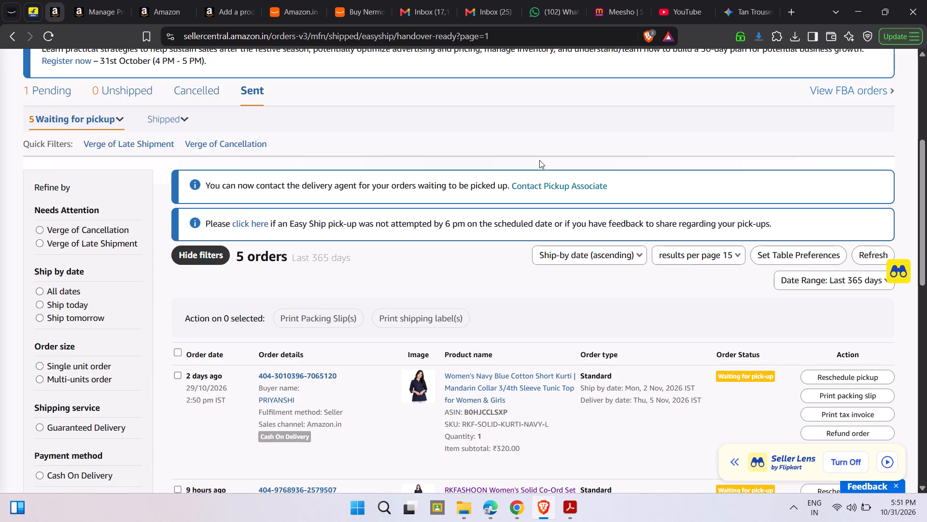
{"action": "scroll", "coordinate": [539, 160], "scroll_direction": "up", "scroll_amount": 2}
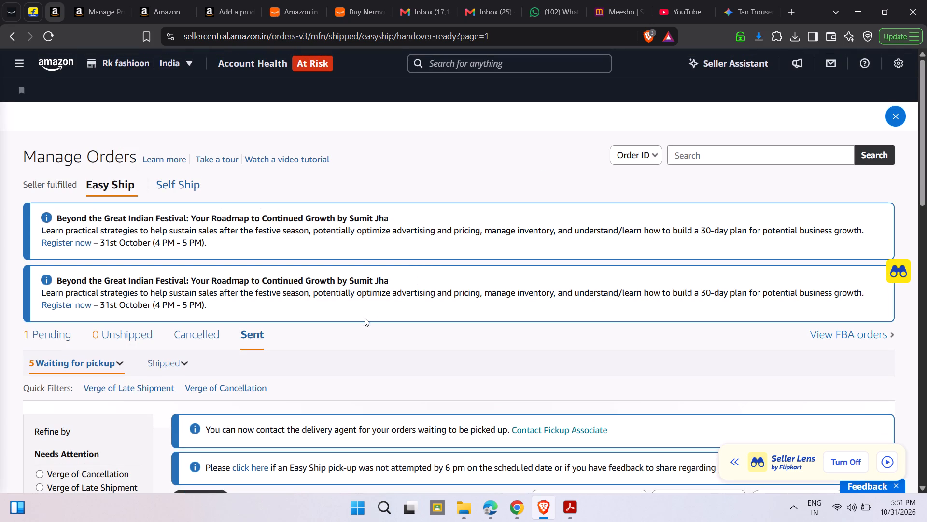
{"action": "scroll", "coordinate": [299, 359], "scroll_direction": "down", "scroll_amount": 3}
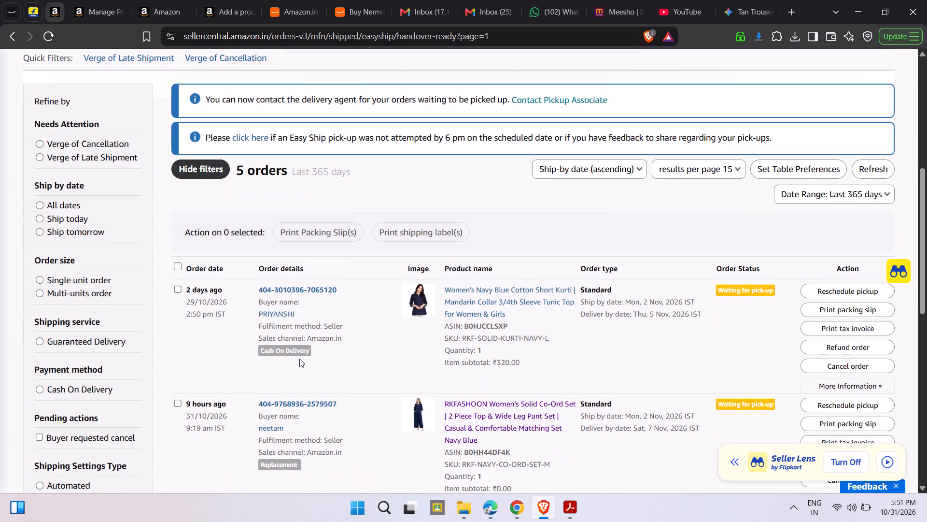
{"action": "scroll", "coordinate": [326, 302], "scroll_direction": "up", "scroll_amount": 3}
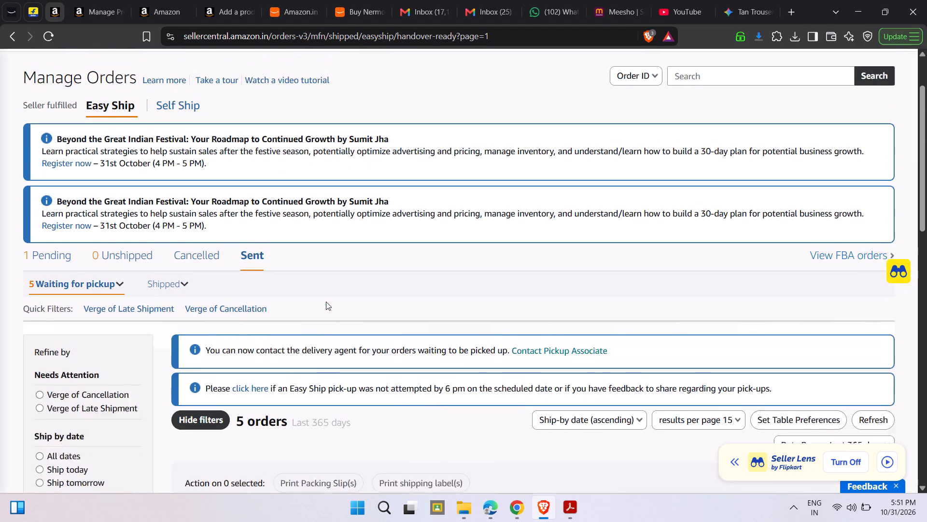
{"action": "left_click", "coordinate": [253, 295]}
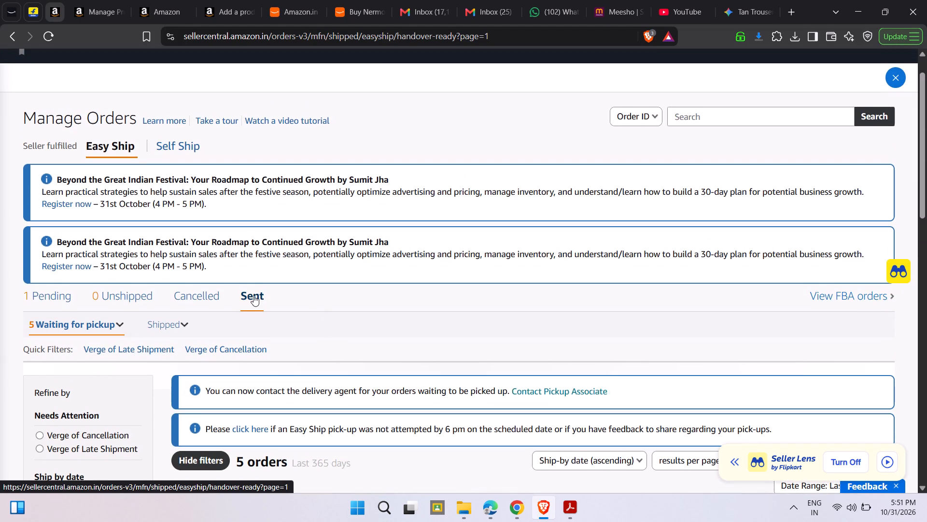
{"action": "scroll", "coordinate": [70, 181], "scroll_direction": "up", "scroll_amount": 2}
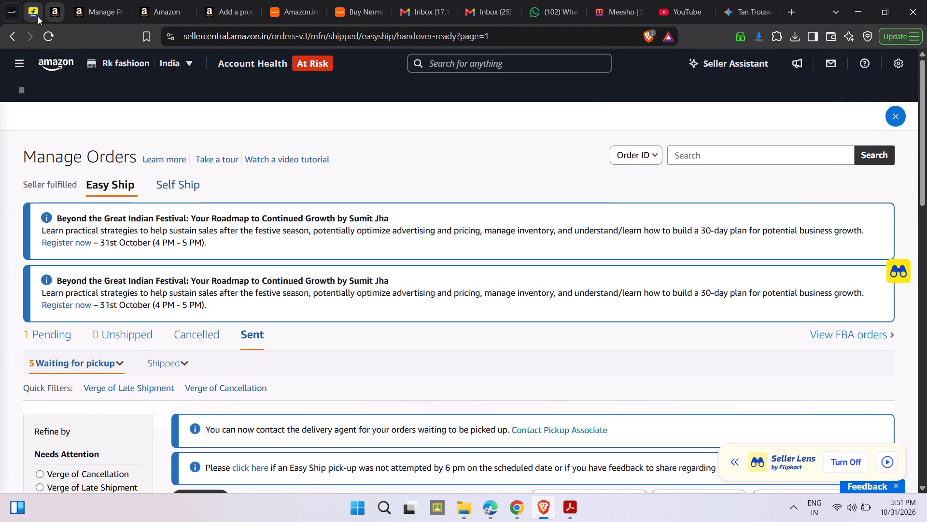
{"action": "left_click", "coordinate": [49, 33]}
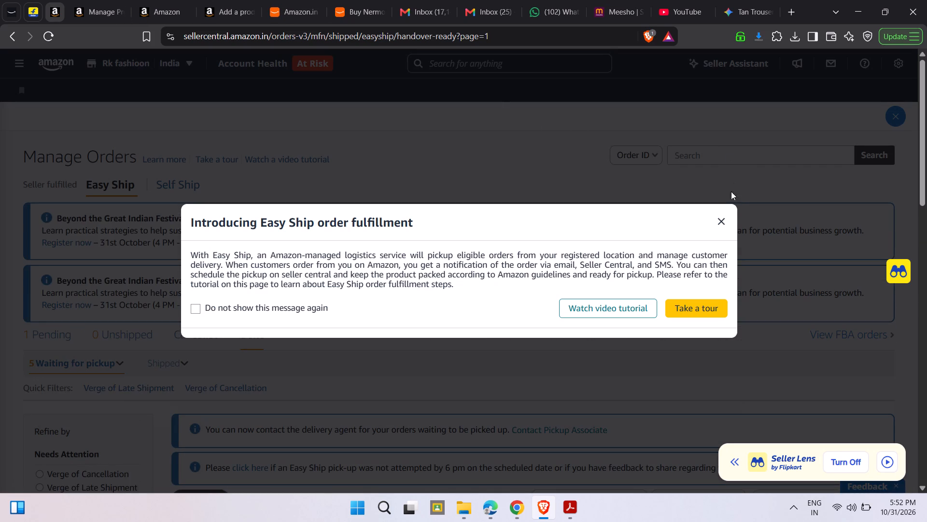
{"action": "left_click", "coordinate": [724, 222]}
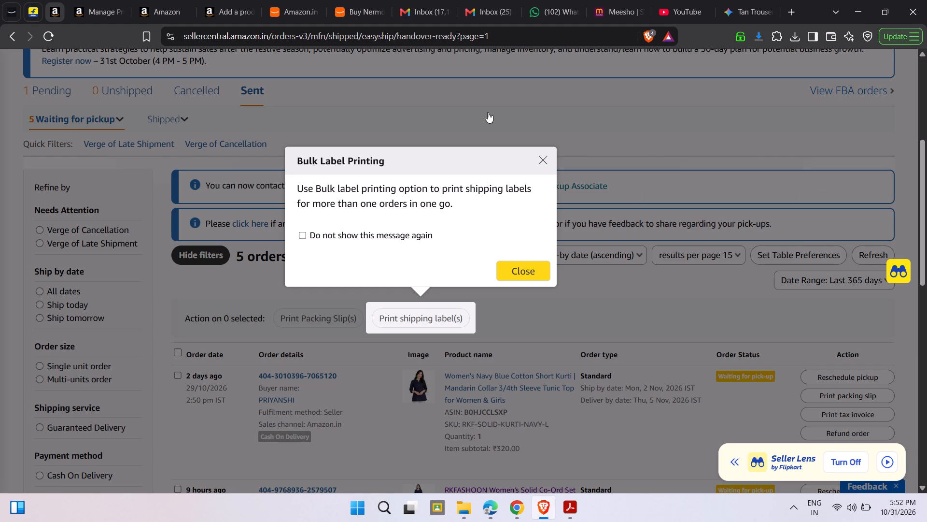
{"action": "left_click", "coordinate": [543, 157]}
{"action": "scroll", "coordinate": [543, 157], "scroll_direction": "up", "scroll_amount": 3}
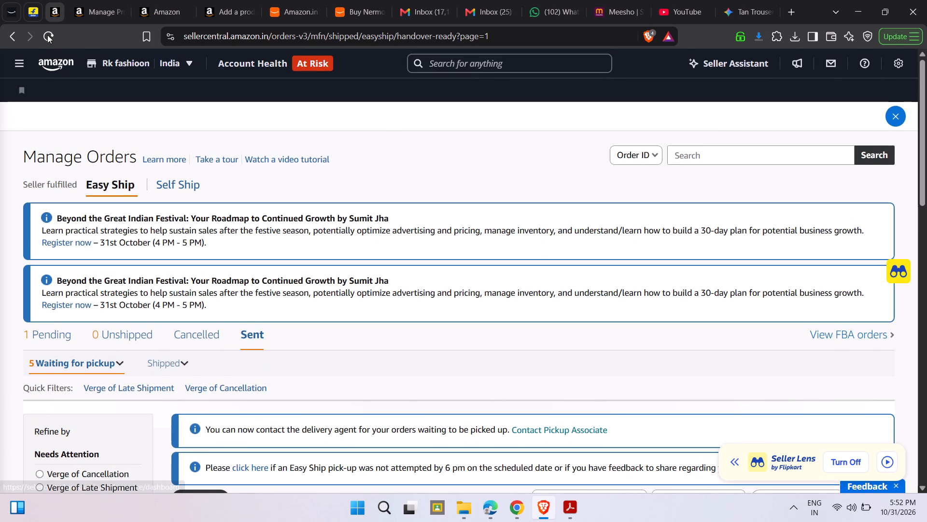
{"action": "left_click", "coordinate": [47, 37]}
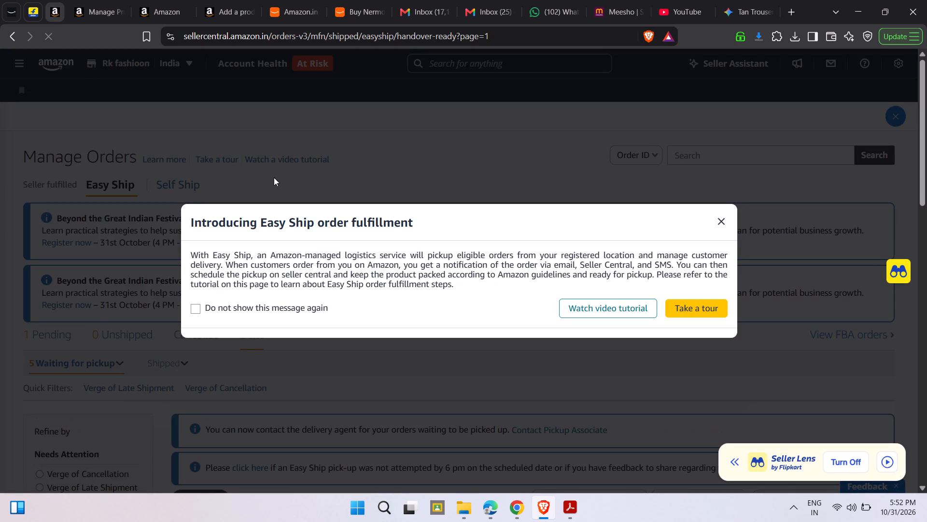
{"action": "left_click", "coordinate": [718, 217]}
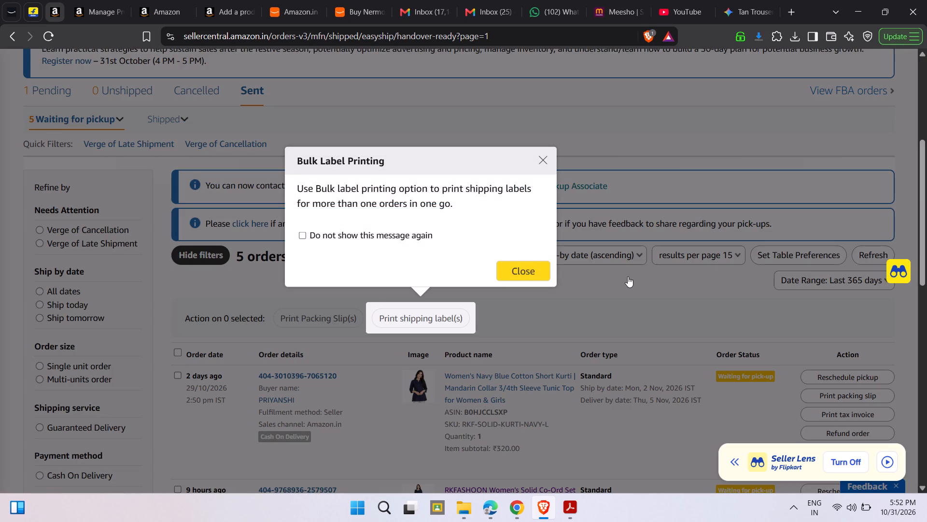
{"action": "left_click", "coordinate": [547, 160]}
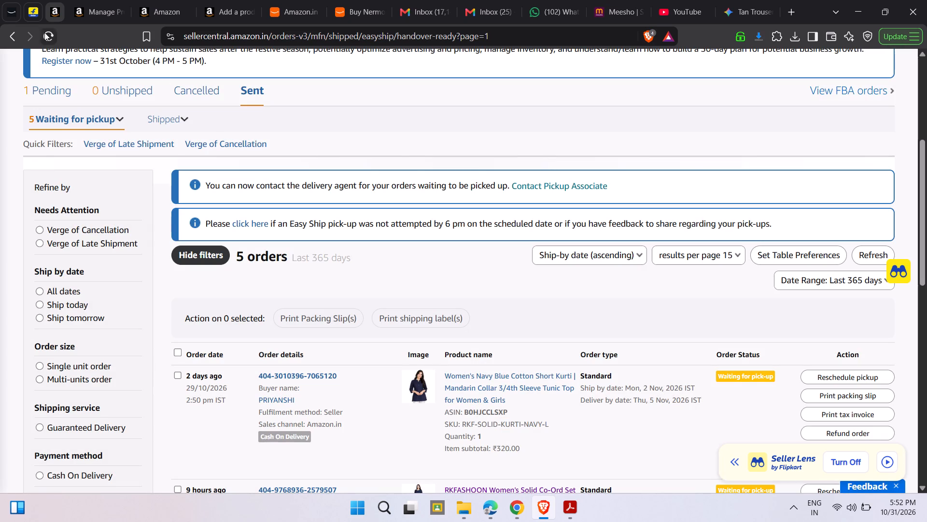
Switch to Flipkart Seller Hub, refresh the upcoming orders and check them before returning to Amazon.
{"action": "left_click", "coordinate": [35, 13]}
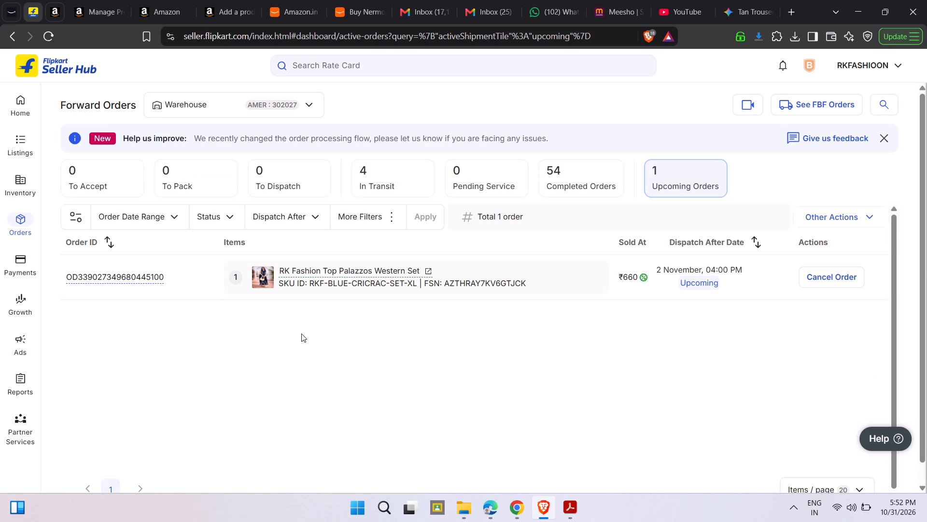
{"action": "left_click", "coordinate": [47, 33]}
{"action": "left_click", "coordinate": [50, 10]}
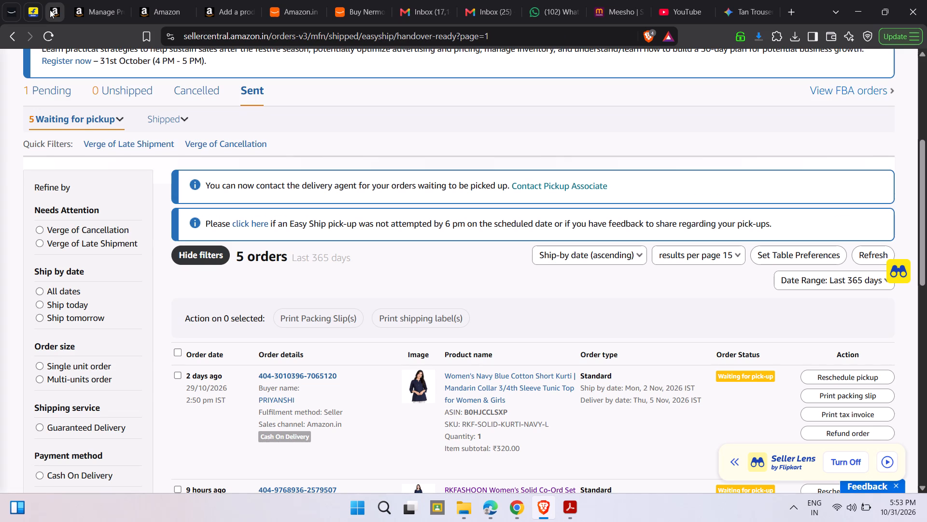
Return to the Add a product listing and check the trouser variants and the attributes available for bulk editing.
{"action": "left_click", "coordinate": [231, 7]}
{"action": "scroll", "coordinate": [449, 316], "scroll_direction": "down", "scroll_amount": 8}
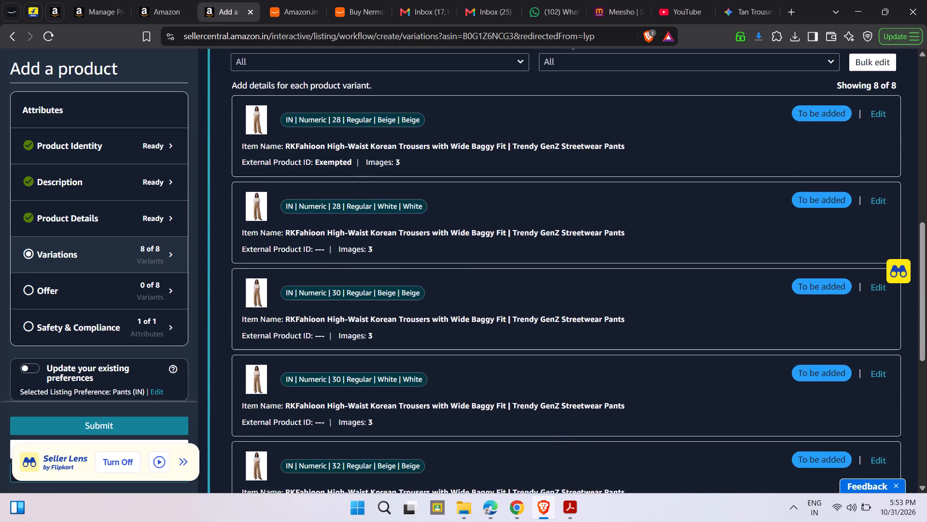
{"action": "scroll", "coordinate": [764, 255], "scroll_direction": "up", "scroll_amount": 4}
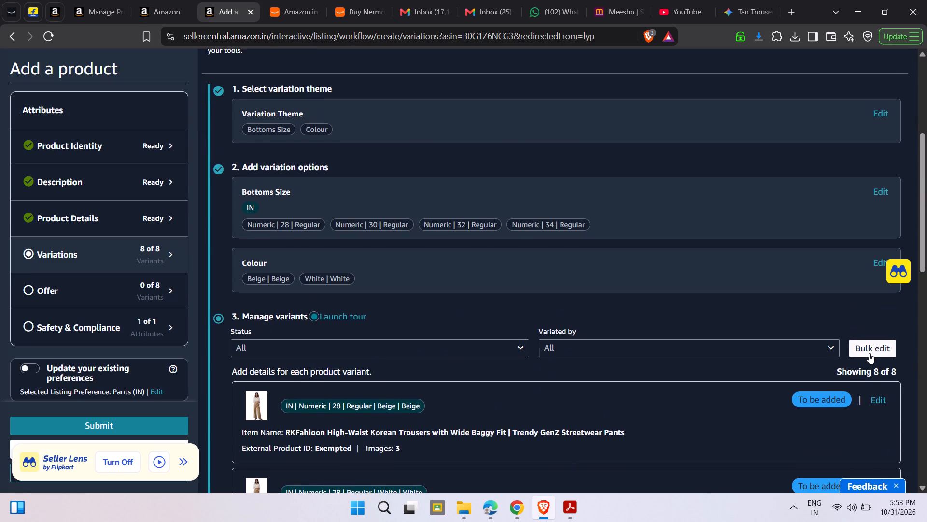
{"action": "left_click", "coordinate": [869, 353]}
{"action": "scroll", "coordinate": [748, 281], "scroll_direction": "down", "scroll_amount": 2}
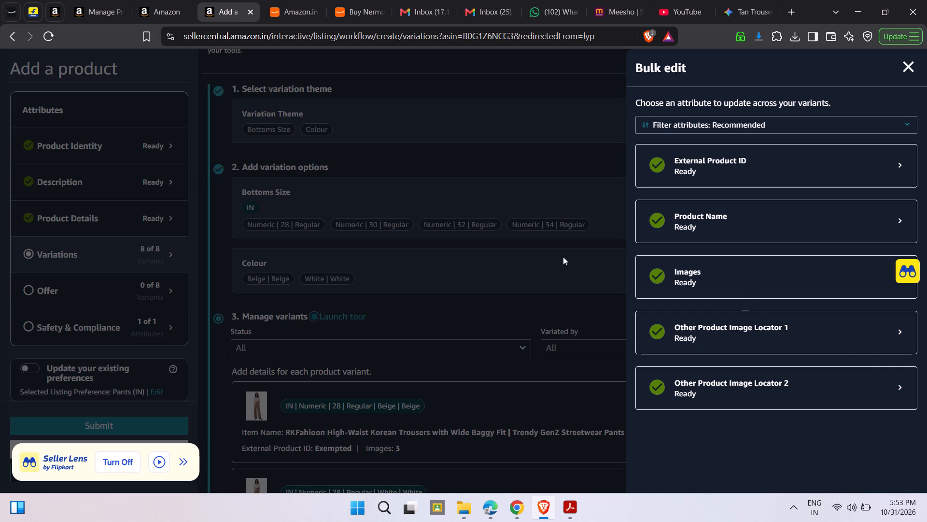
{"action": "left_click", "coordinate": [591, 314]}
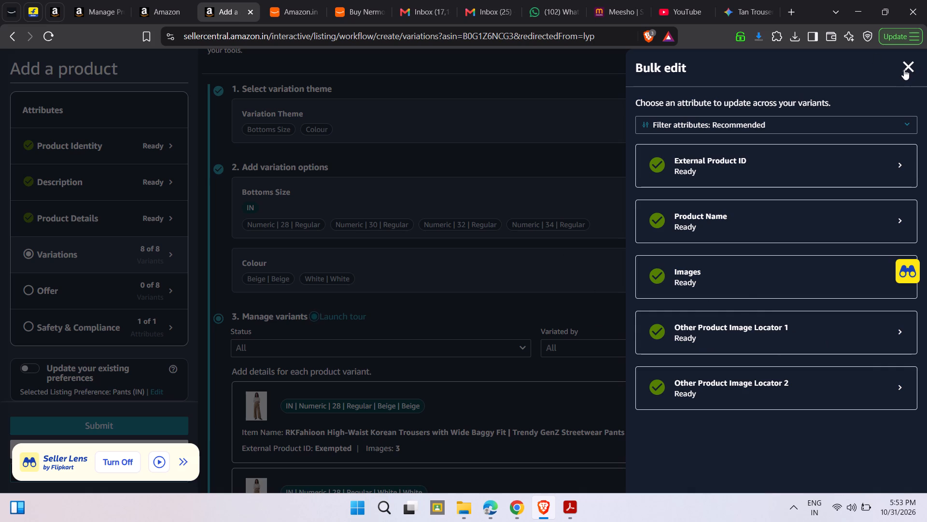
{"action": "left_click", "coordinate": [904, 68]}
Continue to the Offer section and look over its bulk edit attributes, including SKU, closing them without changes.
{"action": "scroll", "coordinate": [698, 240], "scroll_direction": "down", "scroll_amount": 4}
{"action": "scroll", "coordinate": [751, 374], "scroll_direction": "down", "scroll_amount": 3}
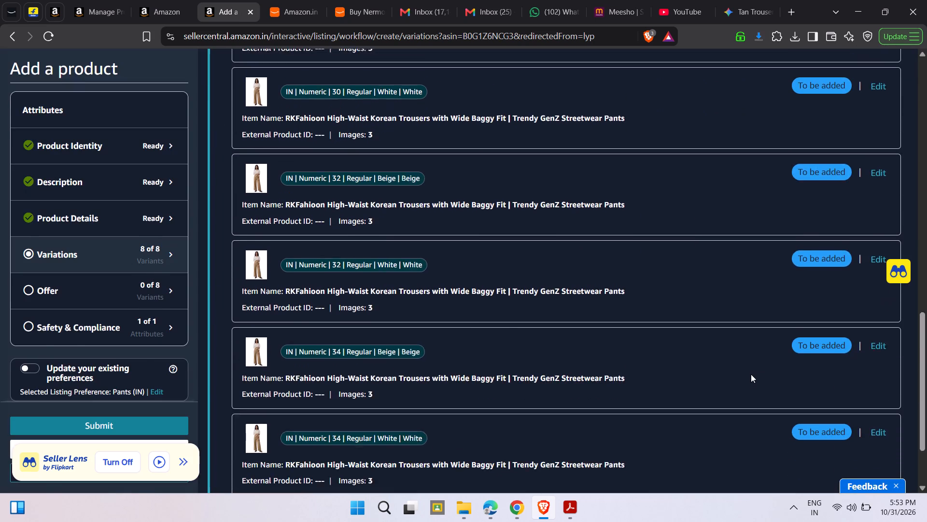
{"action": "scroll", "coordinate": [751, 374], "scroll_direction": "down", "scroll_amount": 2}
{"action": "left_click", "coordinate": [580, 421]}
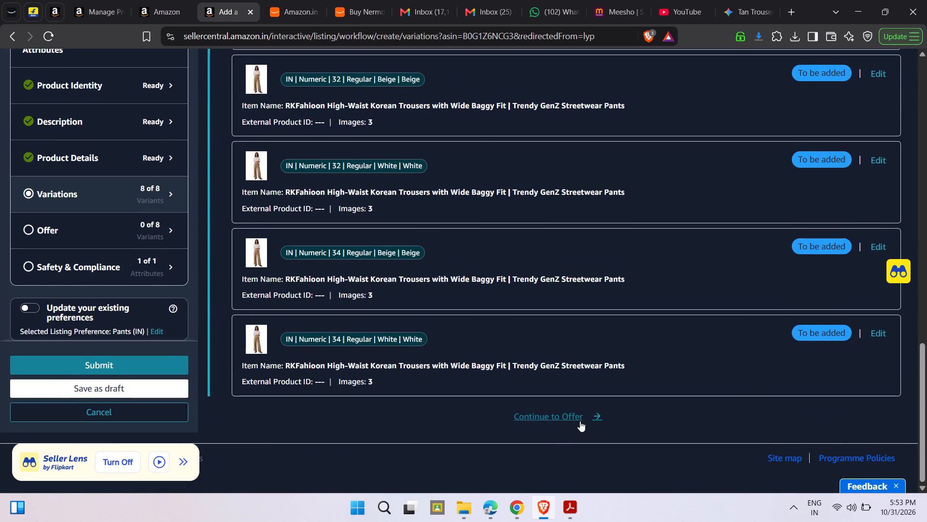
{"action": "left_click", "coordinate": [878, 195]}
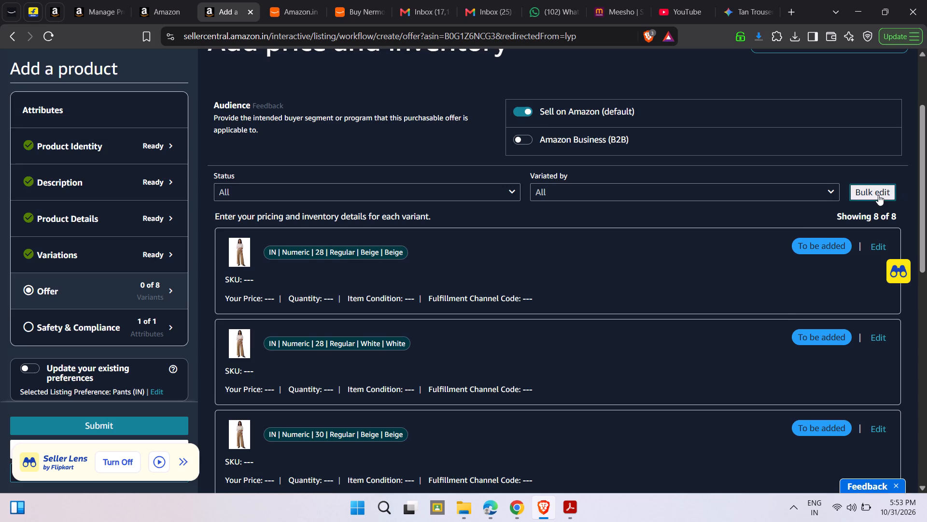
{"action": "left_click", "coordinate": [533, 247]}
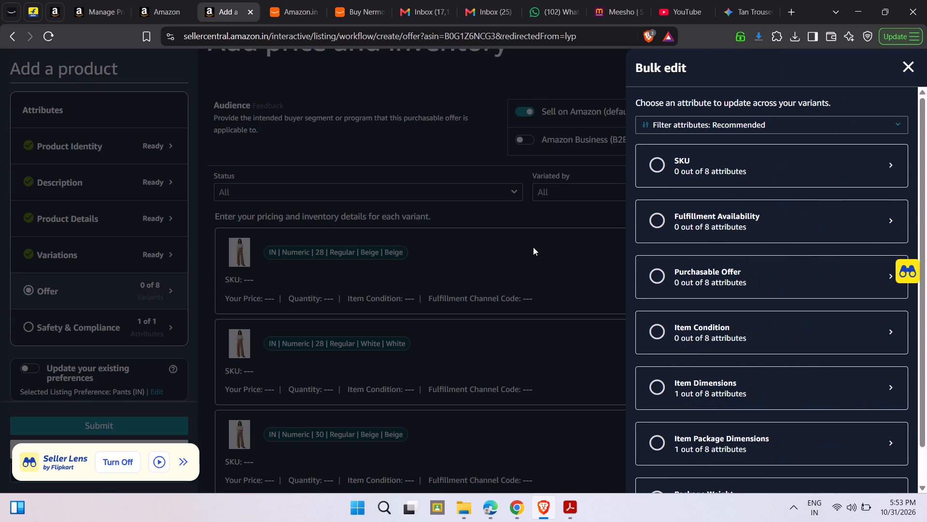
{"action": "left_click", "coordinate": [716, 168]}
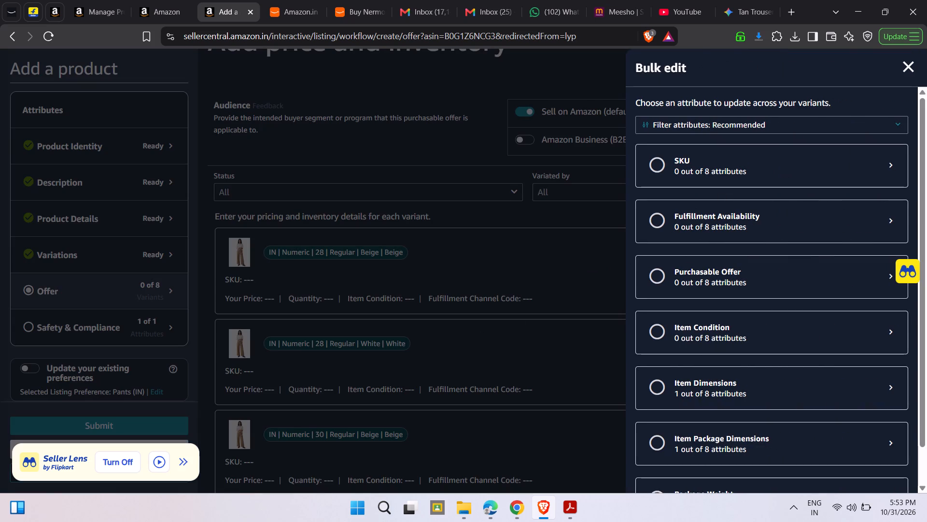
{"action": "left_click", "coordinate": [910, 58]}
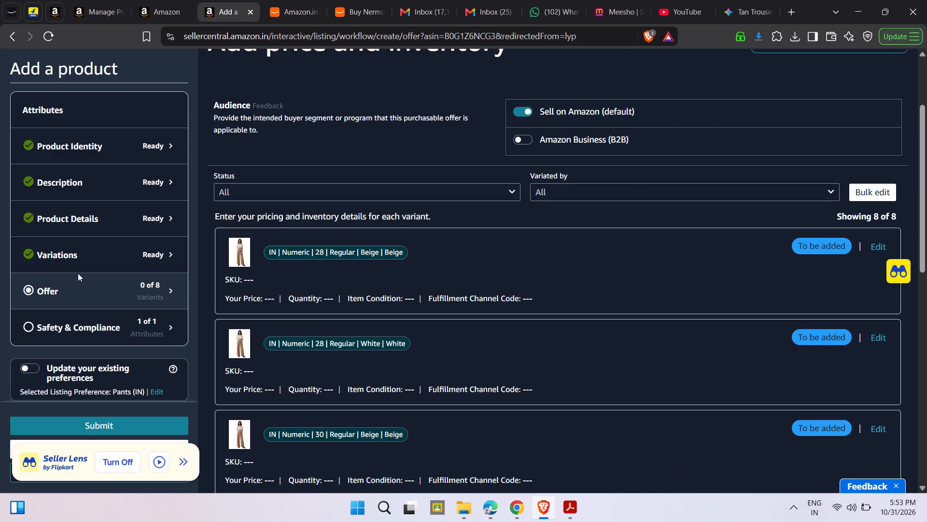
Go back to Variations, change the Parent SKU to "RKF-KOR-PANT-BIEGE-PARENT" and copy it.
{"action": "left_click", "coordinate": [81, 248]}
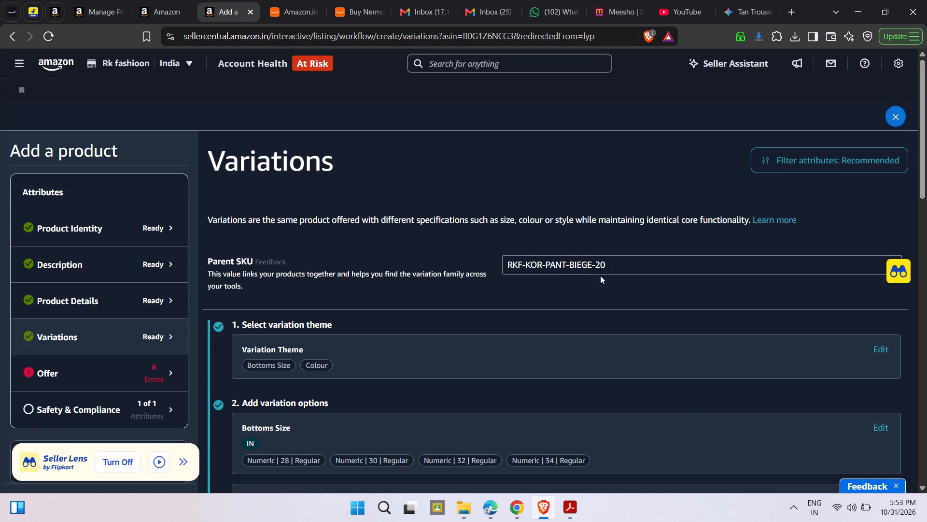
{"action": "left_click", "coordinate": [604, 269]}
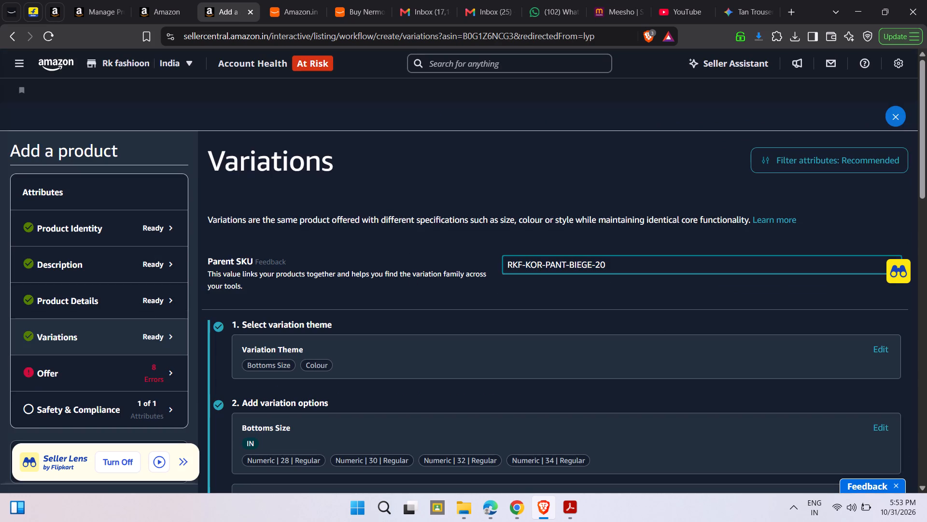
{"action": "key", "text": "BackSpace"}
{"action": "key", "text": "BackSpace"}
{"action": "type", "text": "PARENT"}
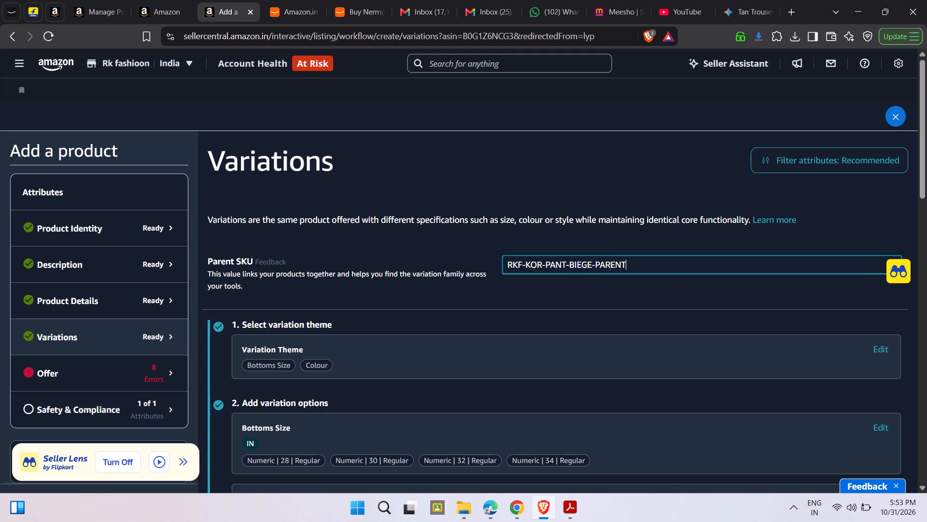
{"action": "key", "text": "ctrl+a"}
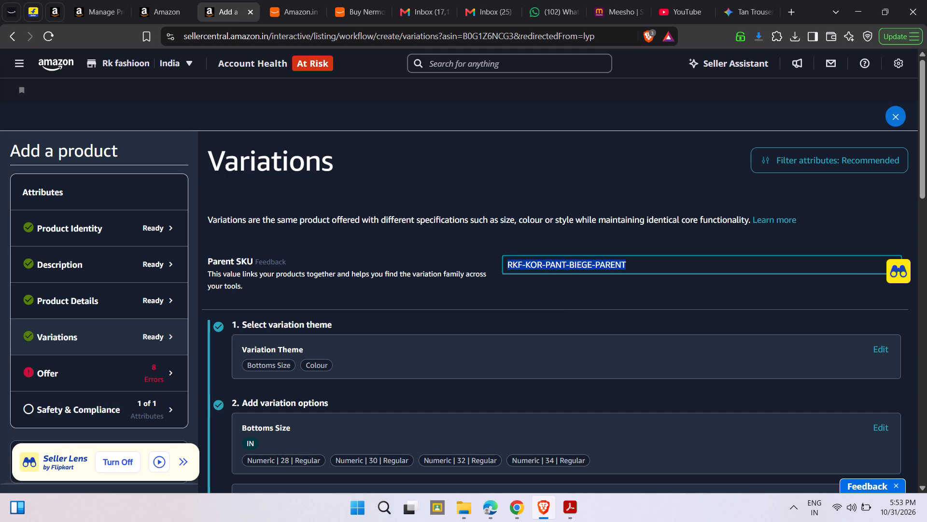
{"action": "key", "text": "ctrl+c"}
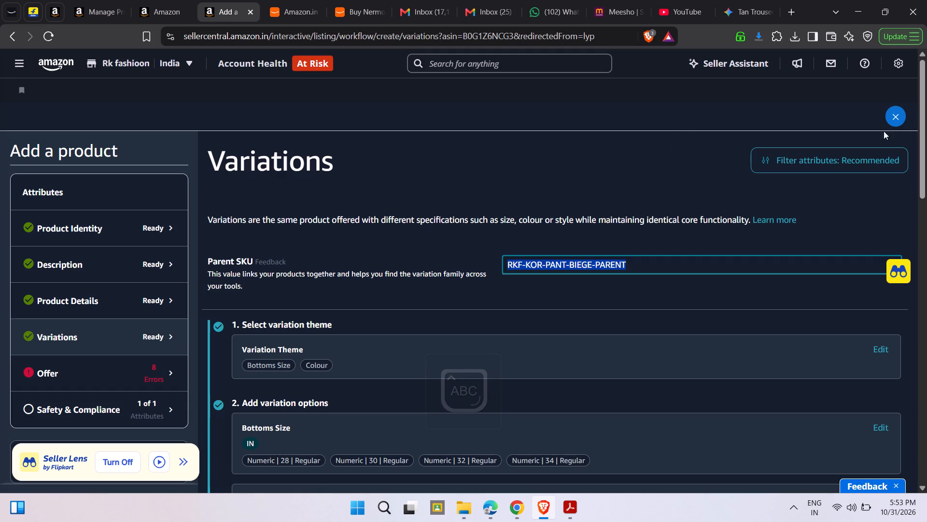
{"action": "left_click", "coordinate": [637, 270]}
{"action": "left_click", "coordinate": [637, 247]}
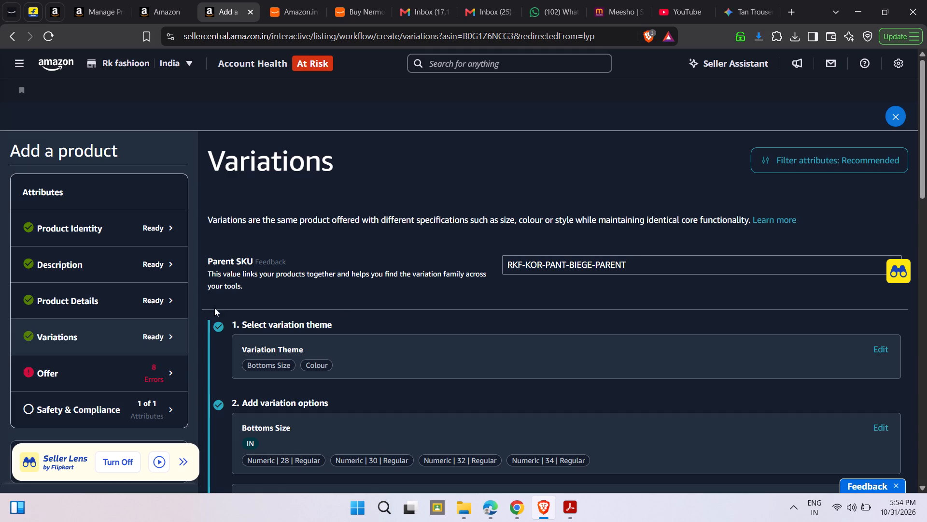
Return to the Offer section and open the SKU attribute for bulk editing across the variants.
{"action": "scroll", "coordinate": [698, 336], "scroll_direction": "down", "scroll_amount": 7}
{"action": "scroll", "coordinate": [534, 435], "scroll_direction": "down", "scroll_amount": 4}
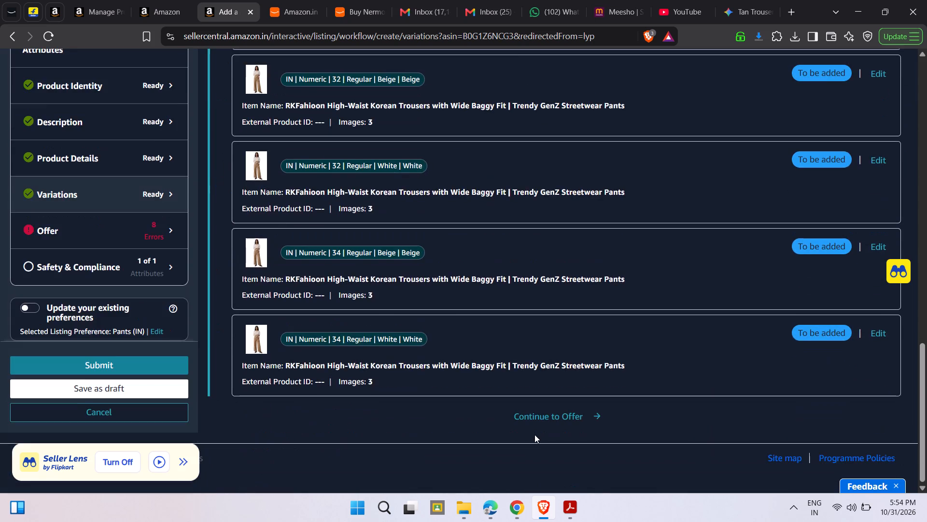
{"action": "scroll", "coordinate": [534, 435], "scroll_direction": "down", "scroll_amount": 2}
{"action": "scroll", "coordinate": [534, 435], "scroll_direction": "up", "scroll_amount": 8}
{"action": "scroll", "coordinate": [534, 435], "scroll_direction": "down", "scroll_amount": 2}
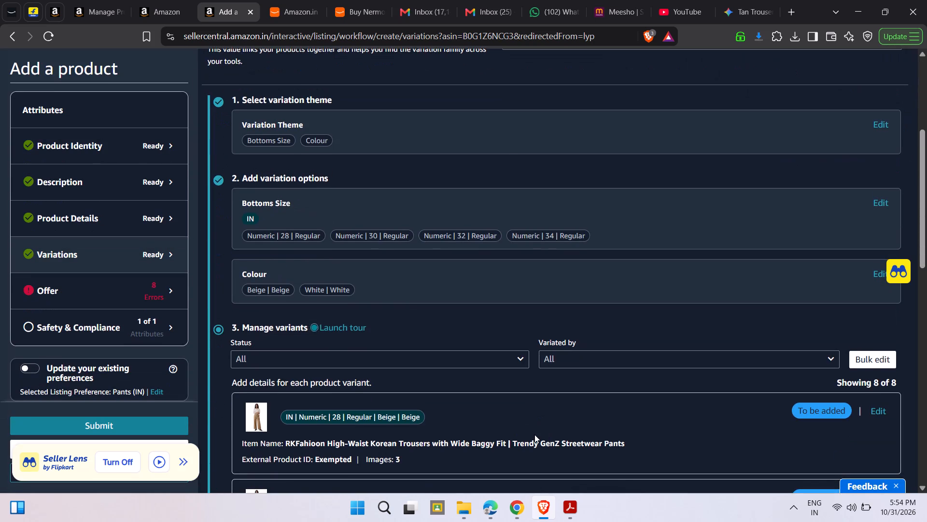
{"action": "scroll", "coordinate": [534, 435], "scroll_direction": "down", "scroll_amount": 1}
{"action": "left_click", "coordinate": [129, 299]}
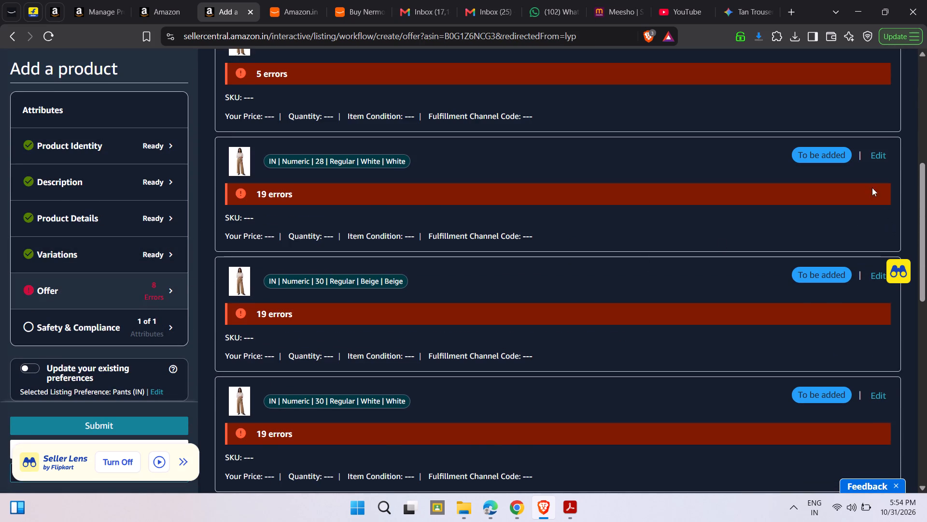
{"action": "left_click", "coordinate": [868, 173]}
{"action": "left_click", "coordinate": [738, 165]}
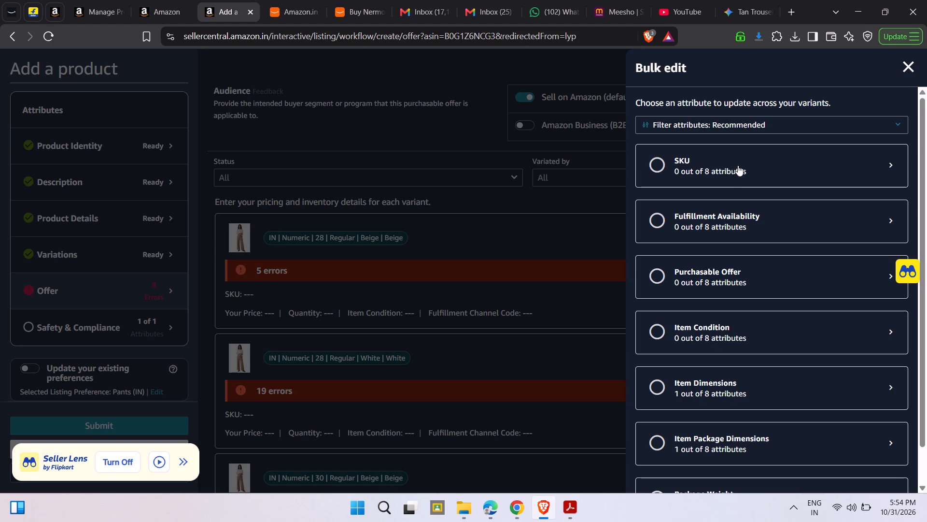
Enter "RKF-KOR-PANT-BIEGE-28" as the SKU of the size 28 Beige variant, reusing the copied parent SKU.
{"action": "left_click", "coordinate": [689, 343]}
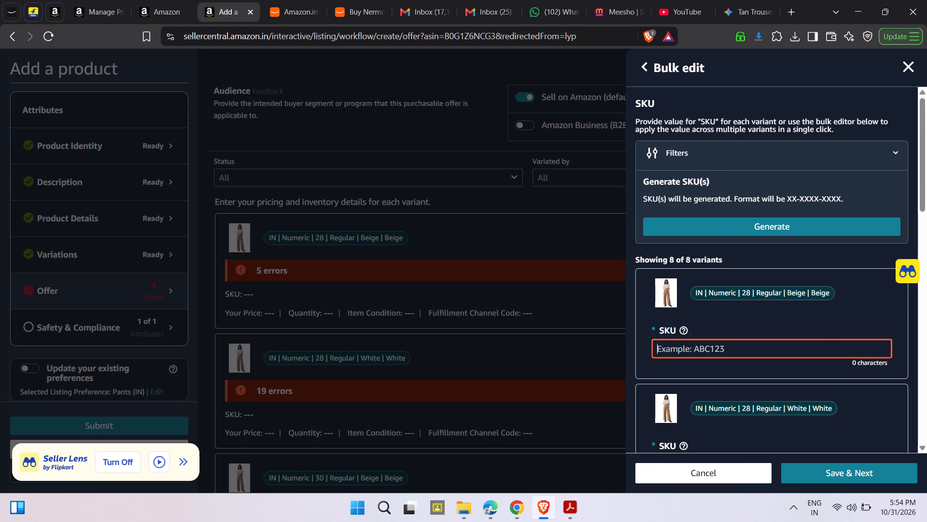
{"action": "key", "text": "ctrl+v"}
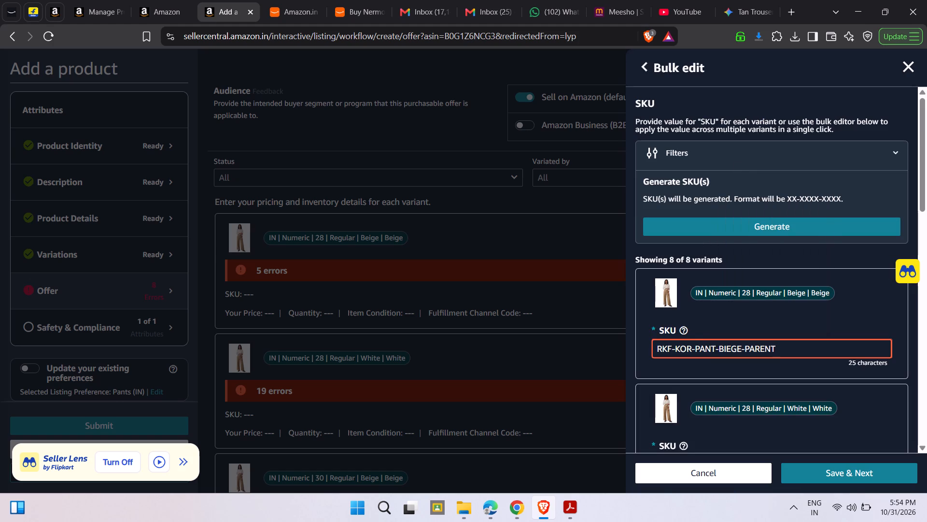
{"action": "key", "text": "BackSpace"}
{"action": "key", "text": "BackSpace"}
{"action": "key", "text": "BackSpace"}
{"action": "key", "text": "BackSpace"}
{"action": "key", "text": "BackSpace"}
{"action": "key", "text": "BackSpace"}
{"action": "key", "text": "8"}
{"action": "key", "text": "BackSpace"}
{"action": "type", "text": "28"}
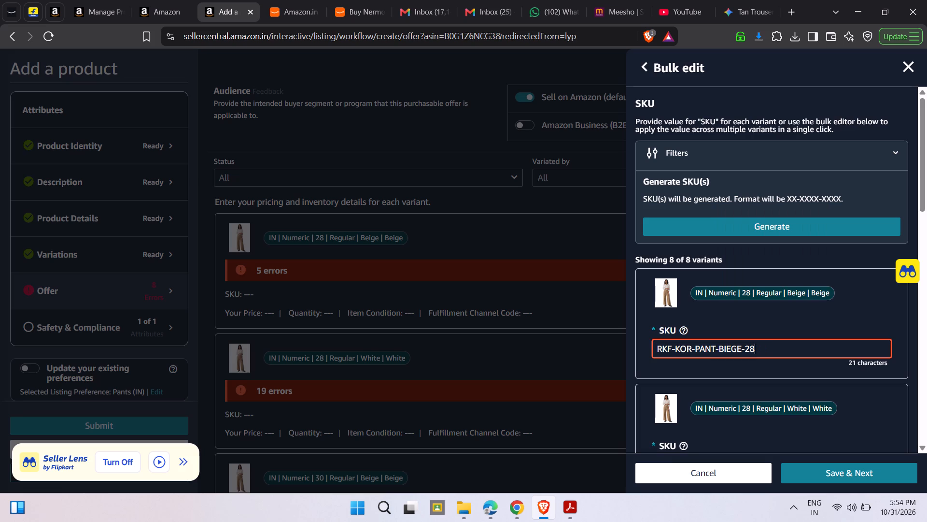
{"action": "left_click", "coordinate": [759, 381]}
Enter "RKF-KOR-PANT-WHITE-28" as the SKU of the size 28 White variant, adapting the copied parent SKU.
{"action": "scroll", "coordinate": [724, 380], "scroll_direction": "down", "scroll_amount": 2}
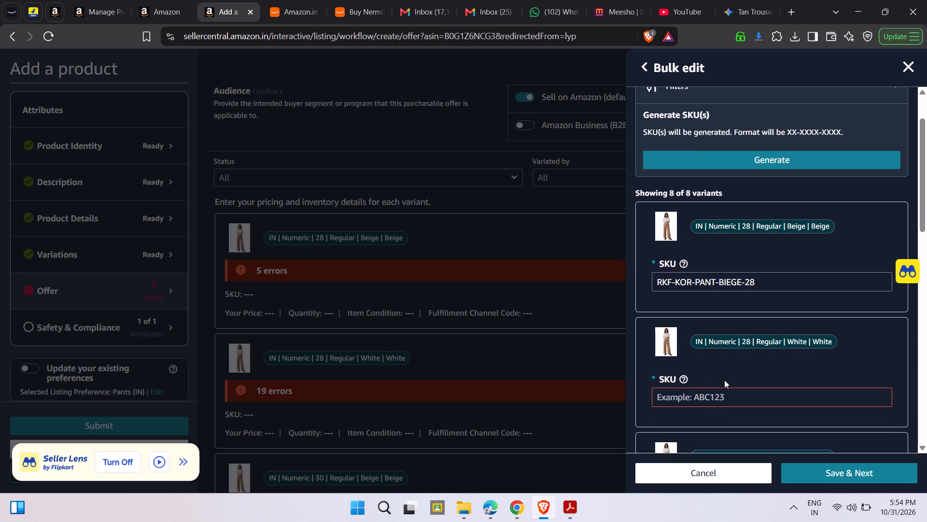
{"action": "left_click", "coordinate": [724, 377]}
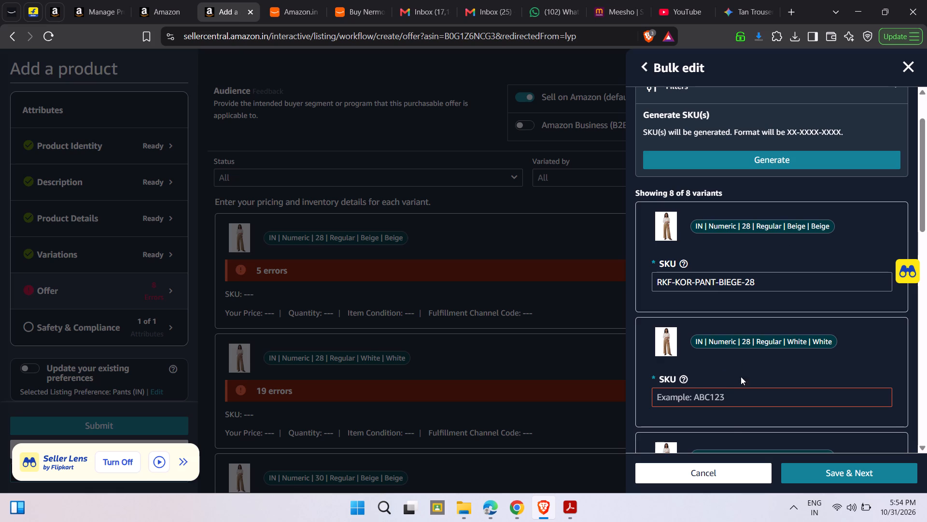
{"action": "left_click", "coordinate": [727, 403]}
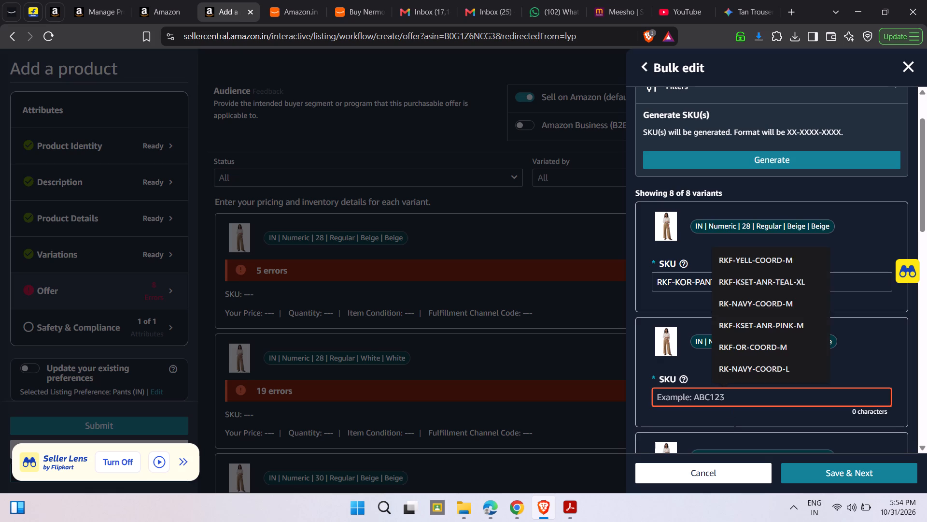
{"action": "key", "text": "ctrl+v"}
{"action": "key", "text": "BackSpace"}
{"action": "key", "text": "BackSpace"}
{"action": "key", "text": "BackSpace"}
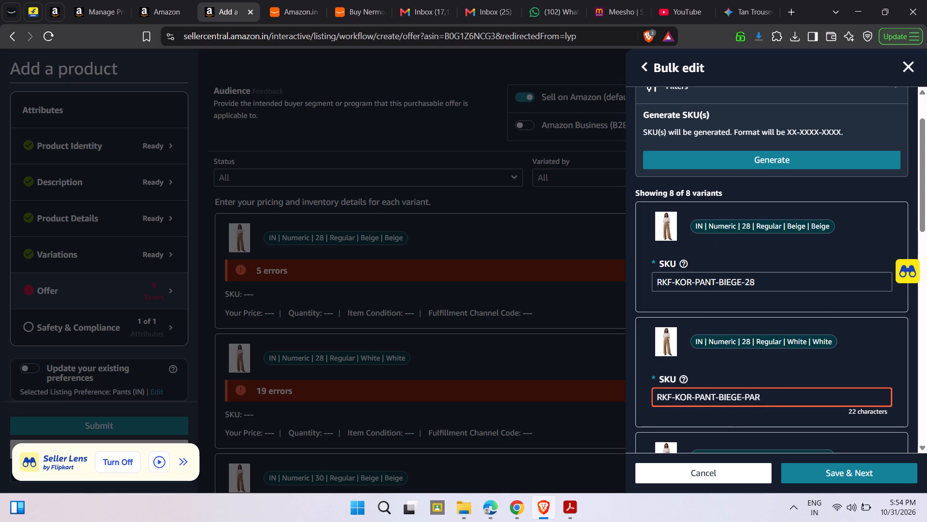
{"action": "key", "text": "BackSpace"}
{"action": "key", "text": "BackSpace"}
{"action": "key", "text": "BackSpace"}
{"action": "type", "text": "28"}
{"action": "key", "text": "Left"}
{"action": "key", "text": "Left"}
{"action": "key", "text": "Left"}
{"action": "key", "text": "BackSpace"}
{"action": "key", "text": "BackSpace"}
{"action": "key", "text": "BackSpace"}
{"action": "key", "text": "BackSpace"}
{"action": "key", "text": "BackSpace"}
{"action": "type", "text": "WHITE"}
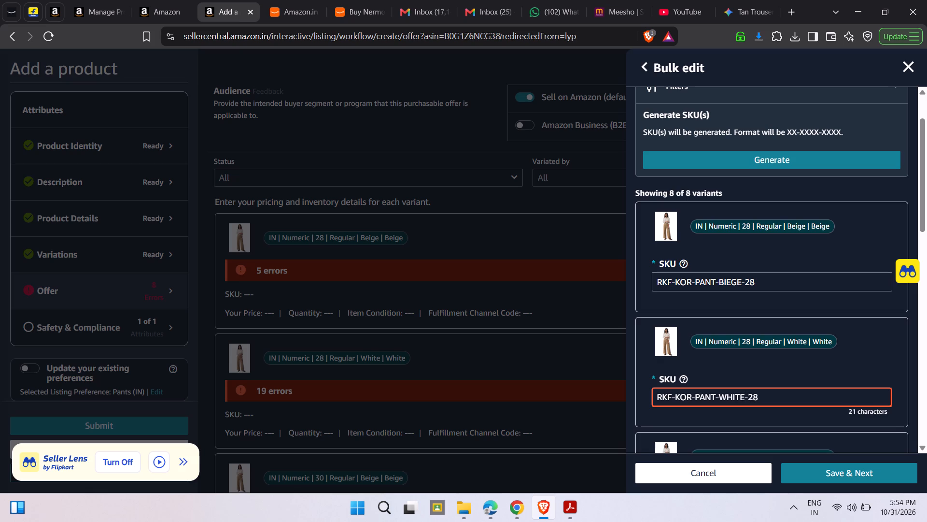
{"action": "left_click", "coordinate": [801, 400]}
Enter "RKF-KOR-PANT-BIEGE-30" as the SKU of the size 30 Beige variant and copy it.
{"action": "scroll", "coordinate": [801, 400], "scroll_direction": "down", "scroll_amount": 2}
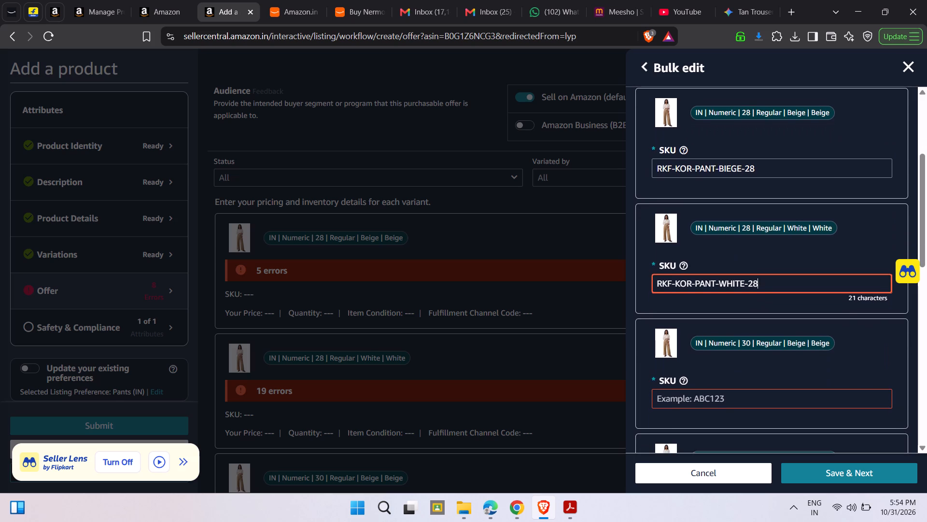
{"action": "left_click", "coordinate": [751, 398]}
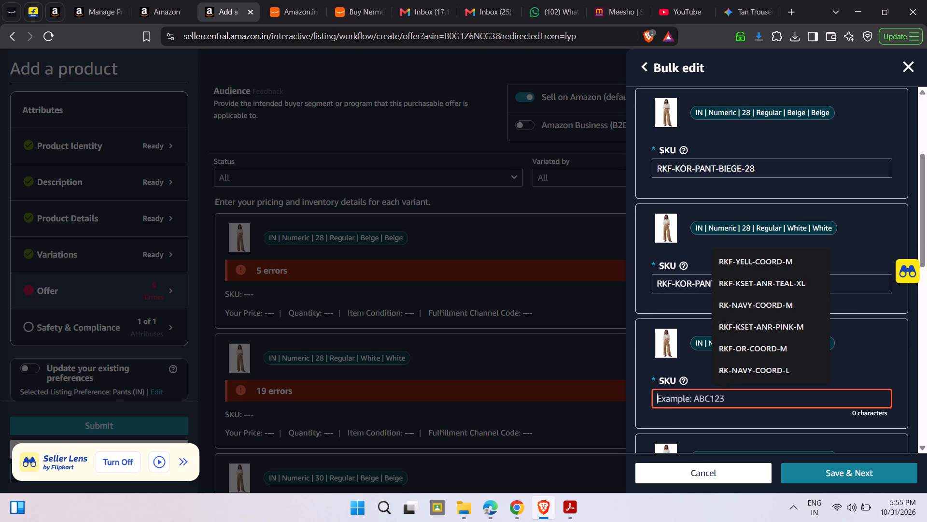
{"action": "key", "text": "ctrl+v"}
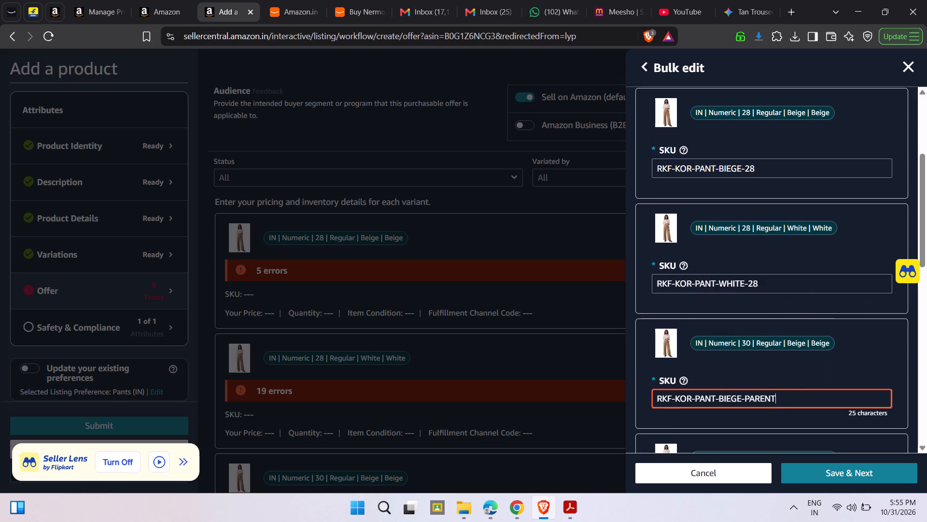
{"action": "key", "text": "BackSpace"}
{"action": "key", "text": "BackSpace"}
{"action": "key", "text": "BackSpace"}
{"action": "key", "text": "BackSpace"}
{"action": "key", "text": "BackSpace"}
{"action": "key", "text": "BackSpace"}
{"action": "type", "text": "30"}
{"action": "key", "text": "ctrl+a"}
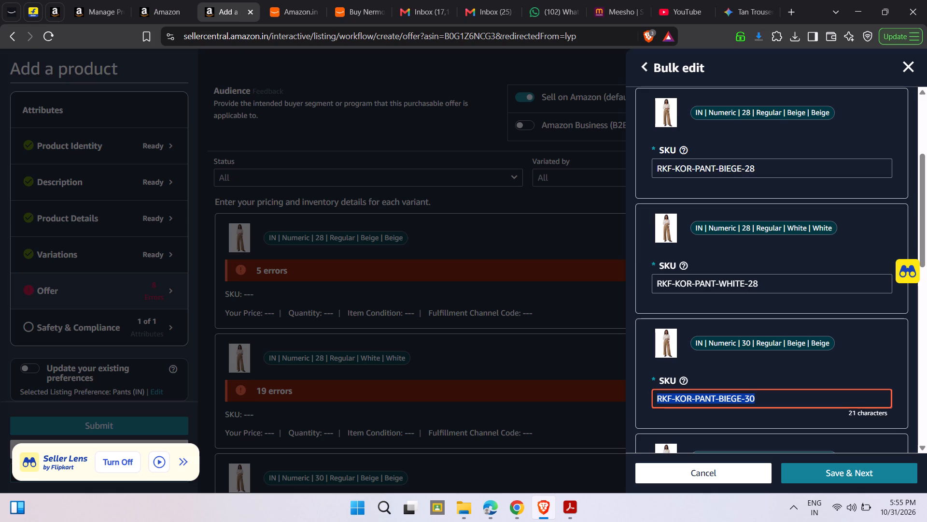
{"action": "key", "text": "ctrl+c"}
{"action": "left_click", "coordinate": [805, 363]}
Enter "RKF-KOR-PANT-WHITE-30" as the SKU of the size 30 White variant, adapting the copied Beige SKU.
{"action": "scroll", "coordinate": [805, 363], "scroll_direction": "down", "scroll_amount": 2}
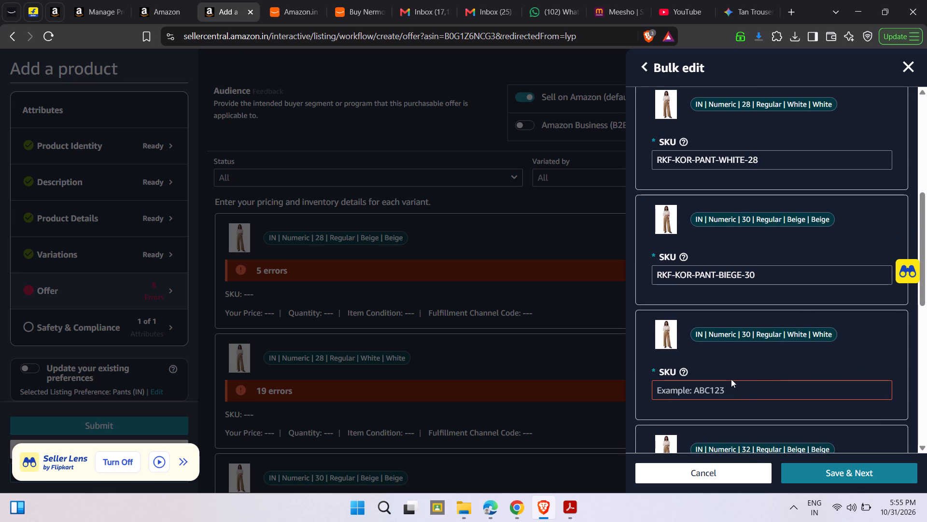
{"action": "left_click", "coordinate": [739, 394]}
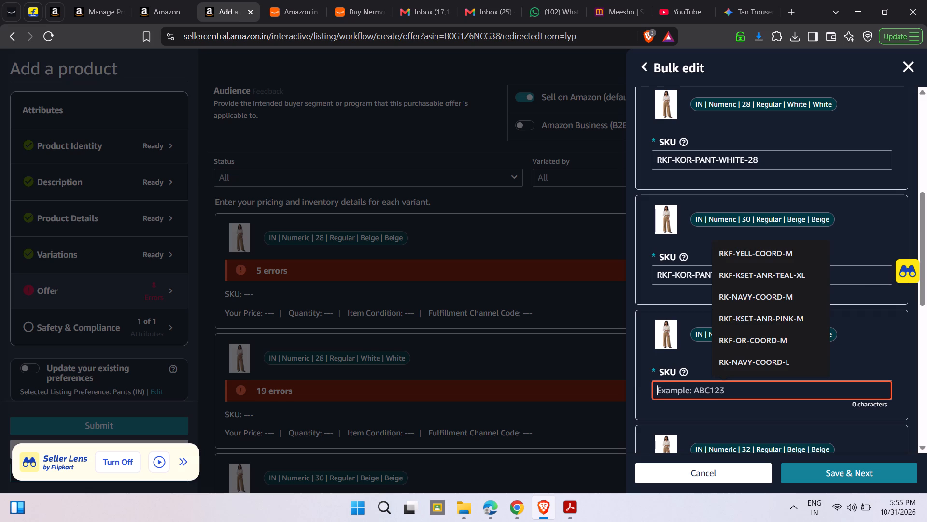
{"action": "key", "text": "ctrl+v"}
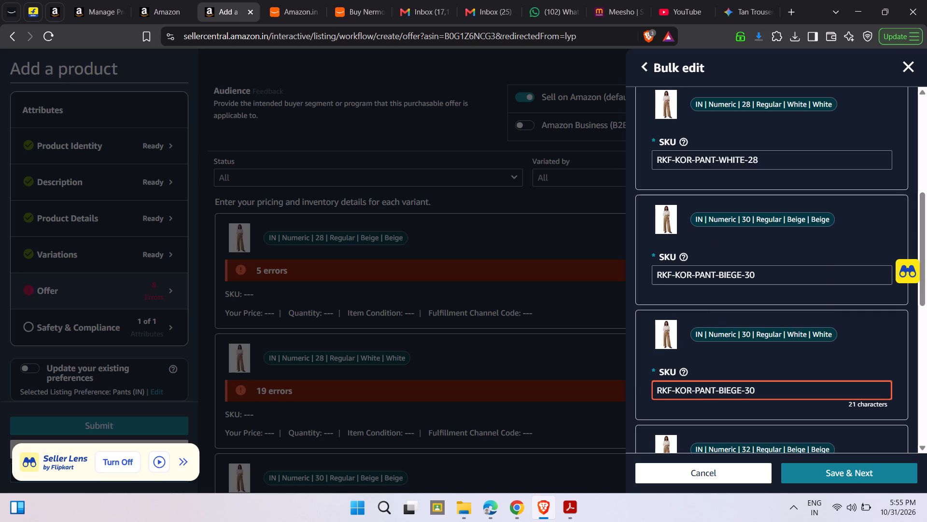
{"action": "left_click", "coordinate": [741, 387]}
{"action": "key", "text": "BackSpace"}
{"action": "key", "text": "BackSpace"}
{"action": "key", "text": "BackSpace"}
{"action": "key", "text": "BackSpace"}
{"action": "key", "text": "BackSpace"}
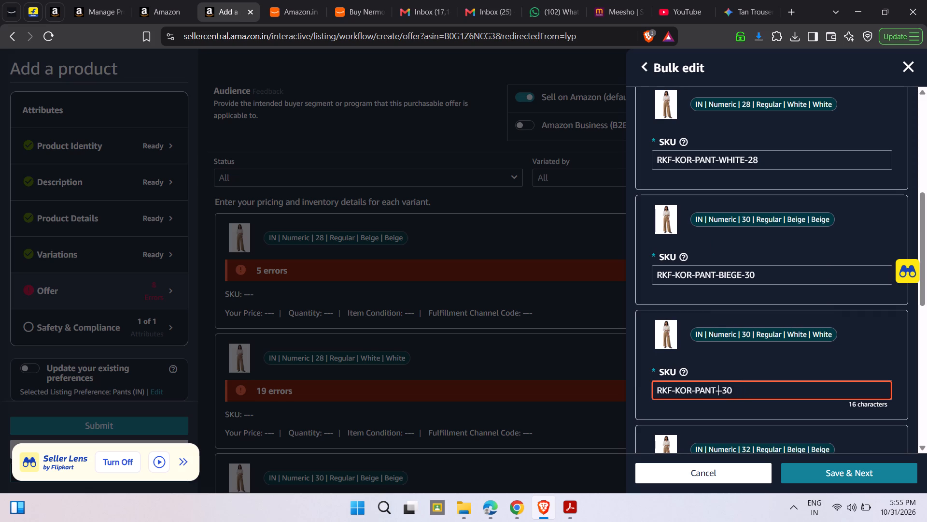
{"action": "type", "text": "WHITE"}
Enter "RKF-KOR-PANT-BIEGE-32" as the SKU of the size 32 Beige variant, based on the copied SKU.
{"action": "scroll", "coordinate": [818, 374], "scroll_direction": "down", "scroll_amount": 2}
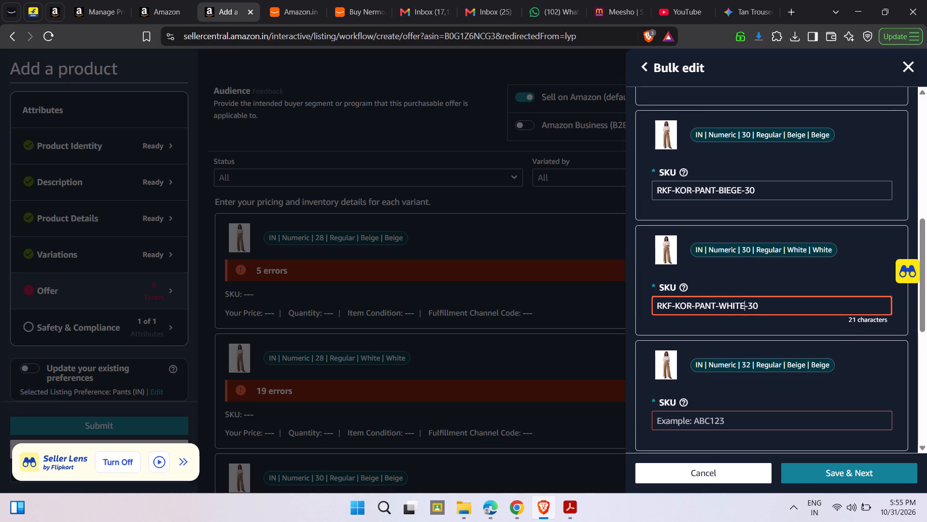
{"action": "left_click", "coordinate": [739, 419]}
{"action": "key", "text": "ctrl+v"}
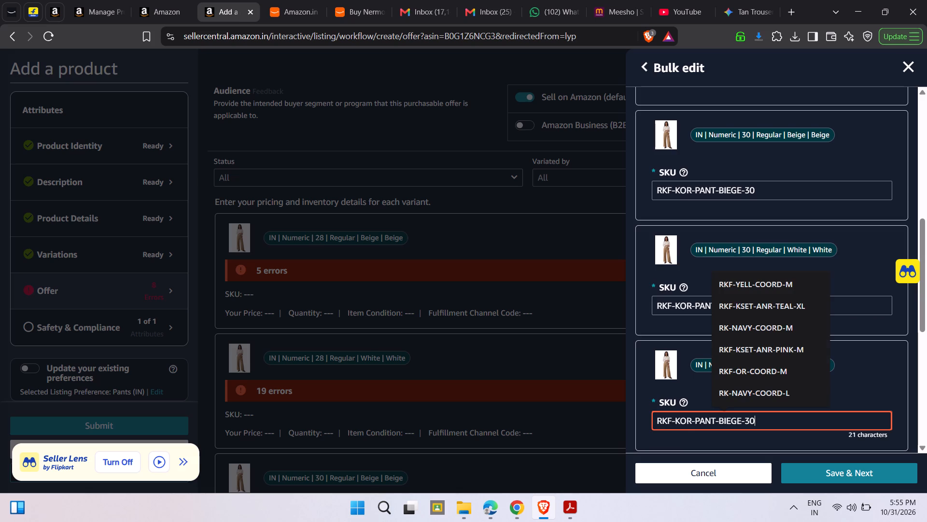
{"action": "key", "text": "BackSpace"}
{"action": "key", "text": "2"}
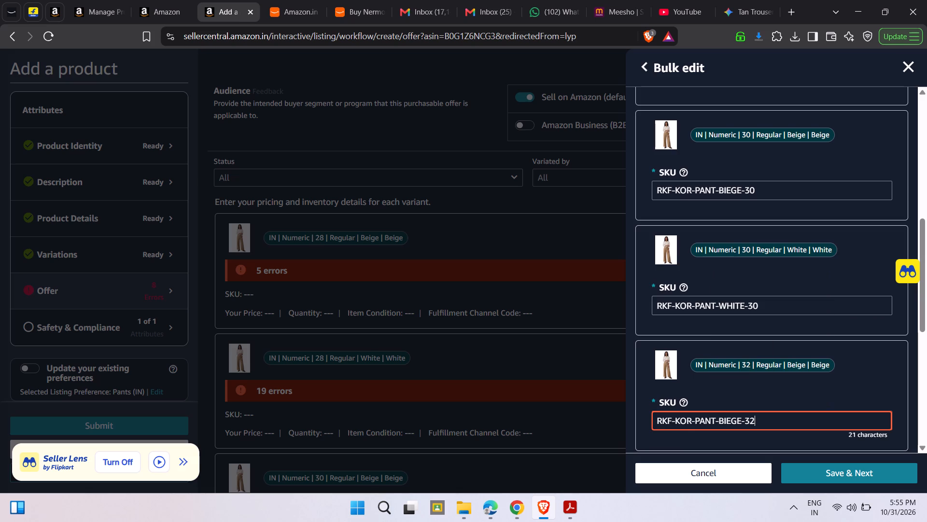
{"action": "double_click", "coordinate": [743, 419]}
{"action": "left_click", "coordinate": [807, 386]}
Enter "RKF-KOR-PANT-BIEGE-34" as the SKU of the size 34 Beige variant, adapting the copied SKU.
{"action": "scroll", "coordinate": [807, 386], "scroll_direction": "down", "scroll_amount": 2}
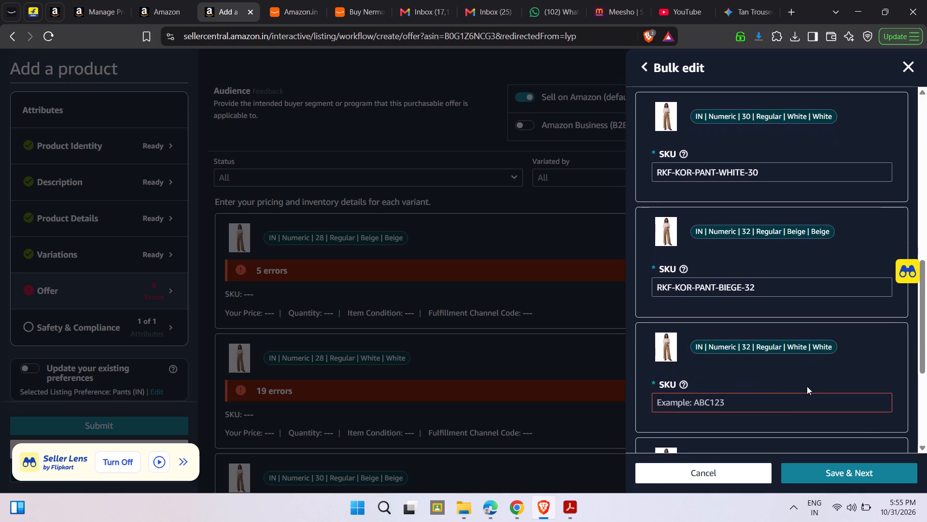
{"action": "left_click", "coordinate": [732, 407]}
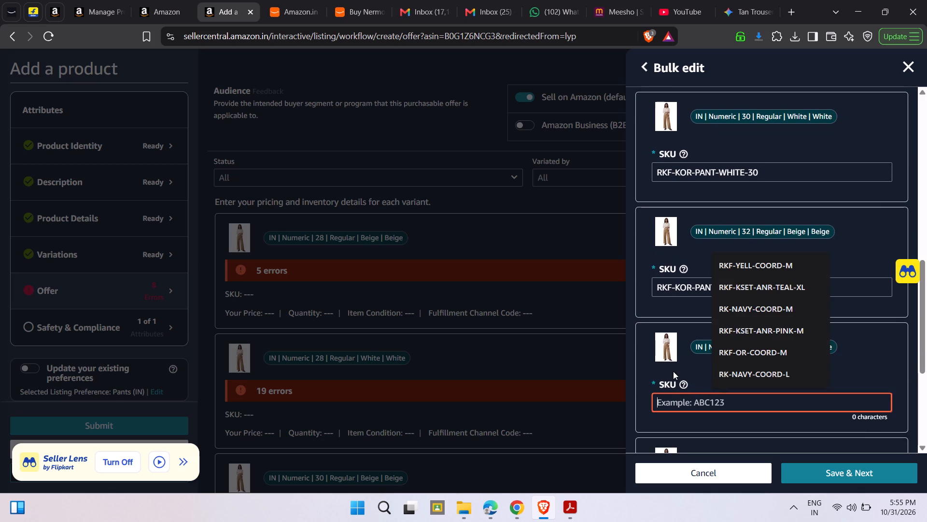
{"action": "left_click", "coordinate": [674, 370]}
{"action": "scroll", "coordinate": [718, 401], "scroll_direction": "down", "scroll_amount": 2}
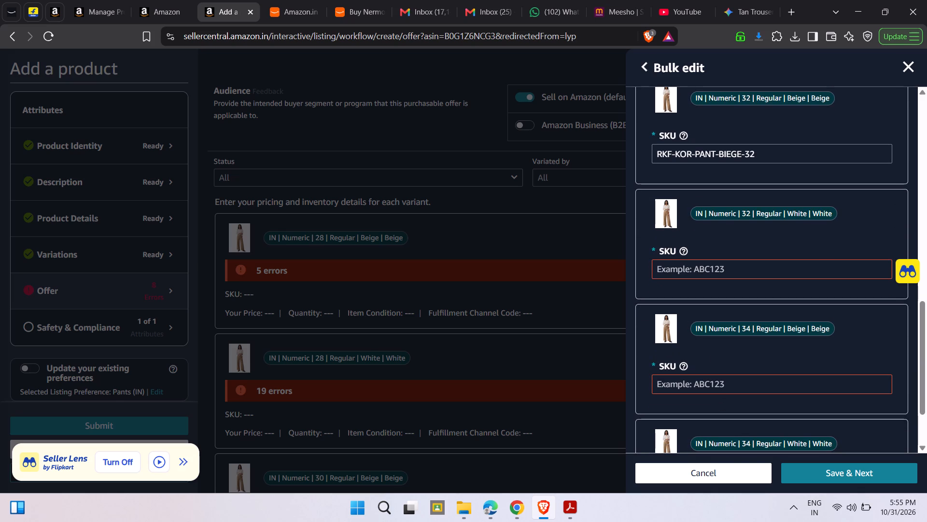
{"action": "left_click", "coordinate": [695, 391]}
{"action": "key", "text": "ctrl+v"}
{"action": "key", "text": "BackSpace"}
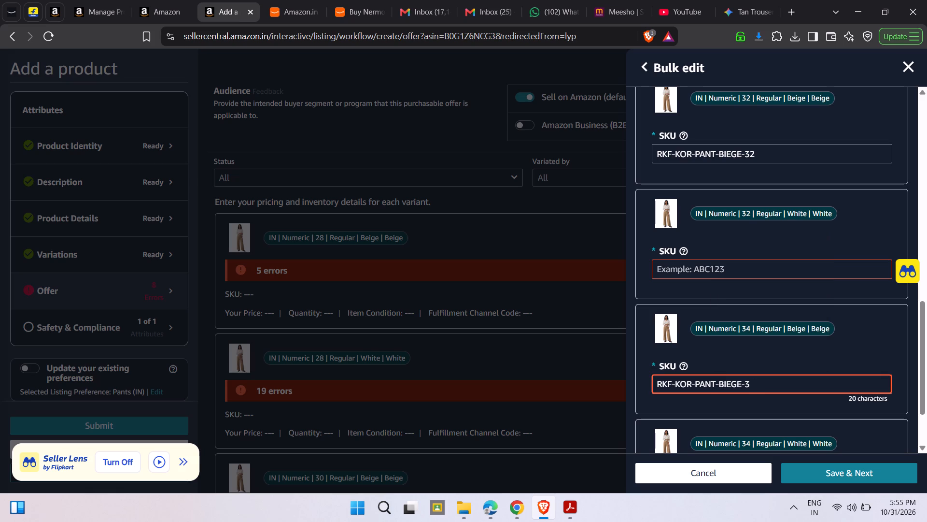
{"action": "key", "text": "4"}
Check the SKUs entered for the variants, save them, and leave the bulk edit at the Fulfillment Channel Code.
{"action": "scroll", "coordinate": [695, 391], "scroll_direction": "down", "scroll_amount": 2}
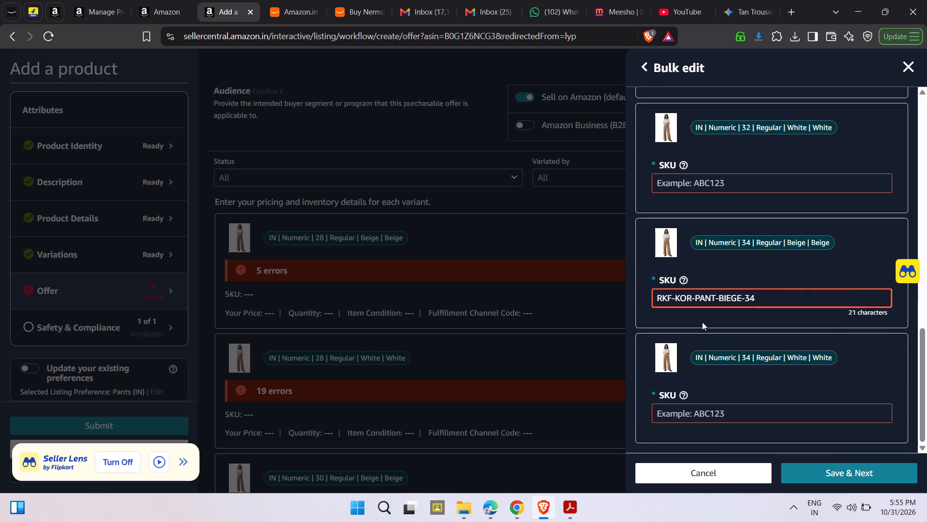
{"action": "scroll", "coordinate": [702, 322], "scroll_direction": "up", "scroll_amount": 4}
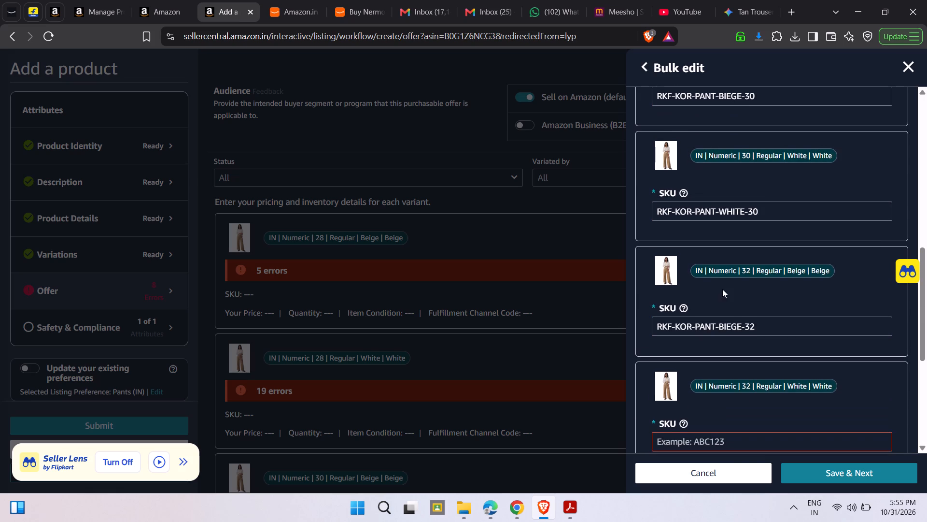
{"action": "scroll", "coordinate": [722, 289], "scroll_direction": "up", "scroll_amount": 5}
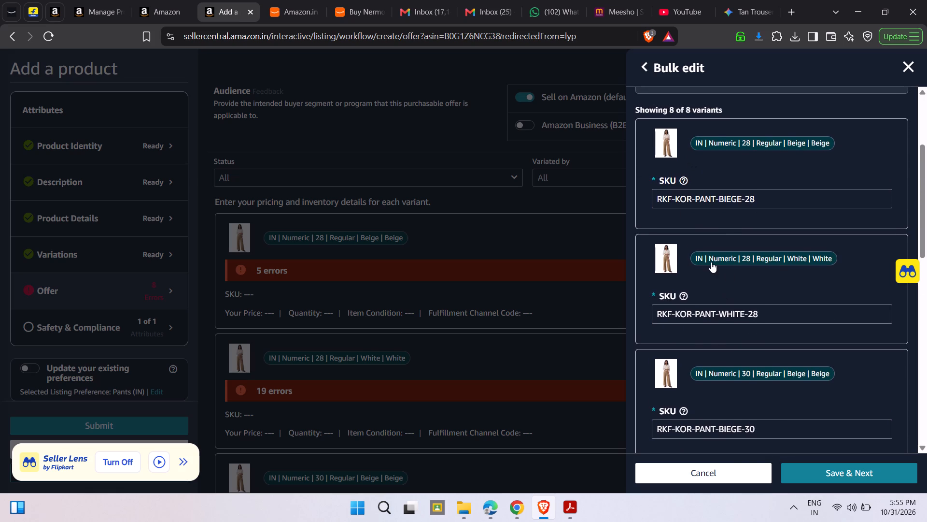
{"action": "scroll", "coordinate": [711, 262], "scroll_direction": "down", "scroll_amount": 4}
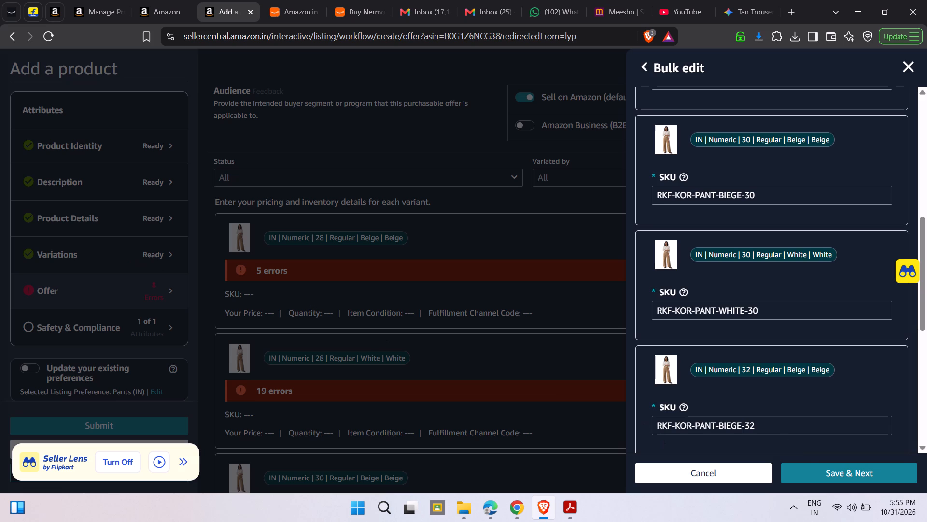
{"action": "left_click", "coordinate": [822, 465]}
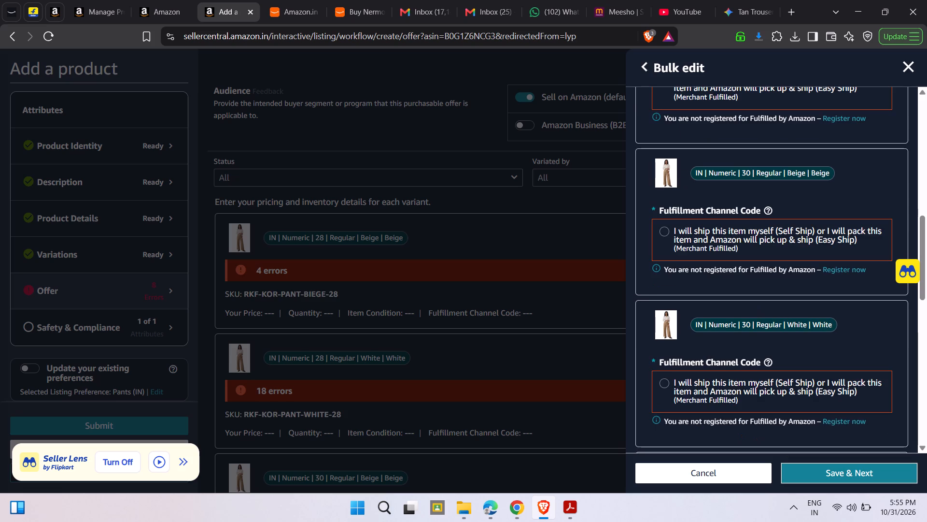
{"action": "left_click", "coordinate": [74, 261]}
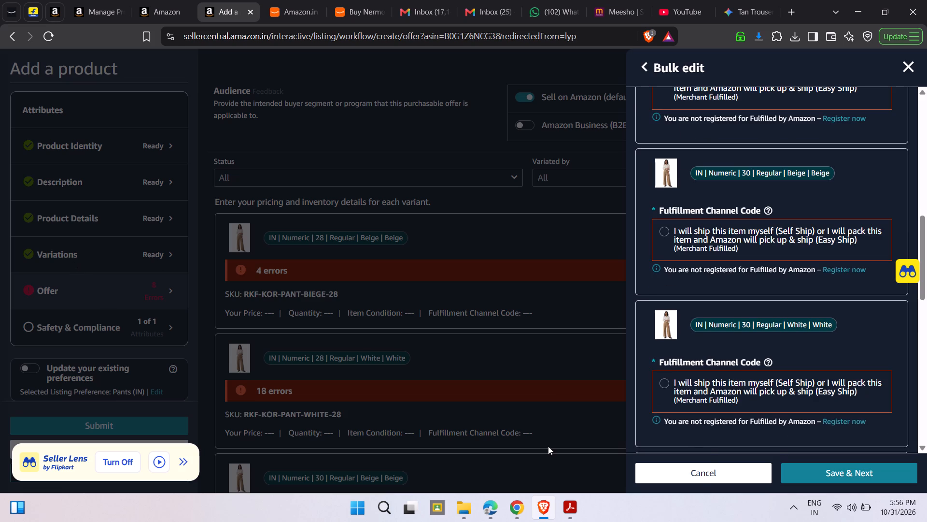
{"action": "left_click", "coordinate": [702, 471]}
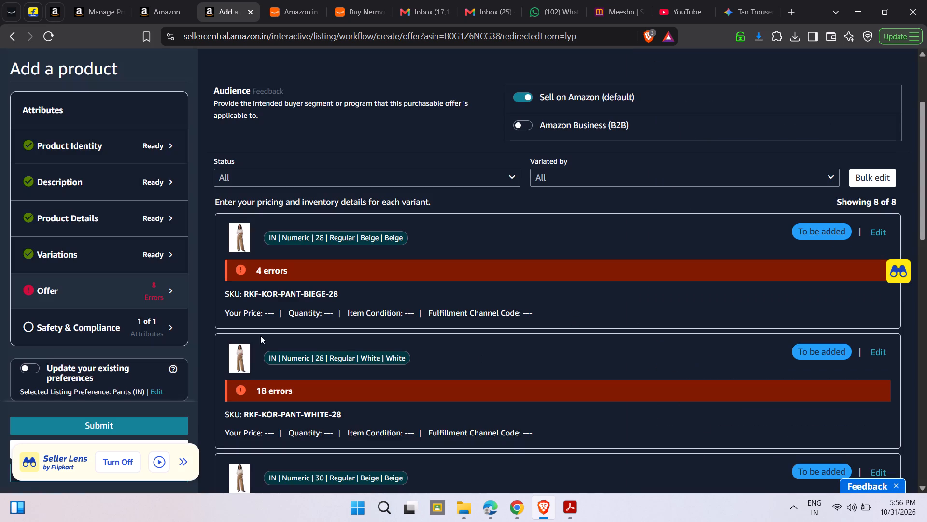
Go to the Variations section and examine the bulk edit attributes and the size 28 Beige variant's details.
{"action": "left_click", "coordinate": [77, 265]}
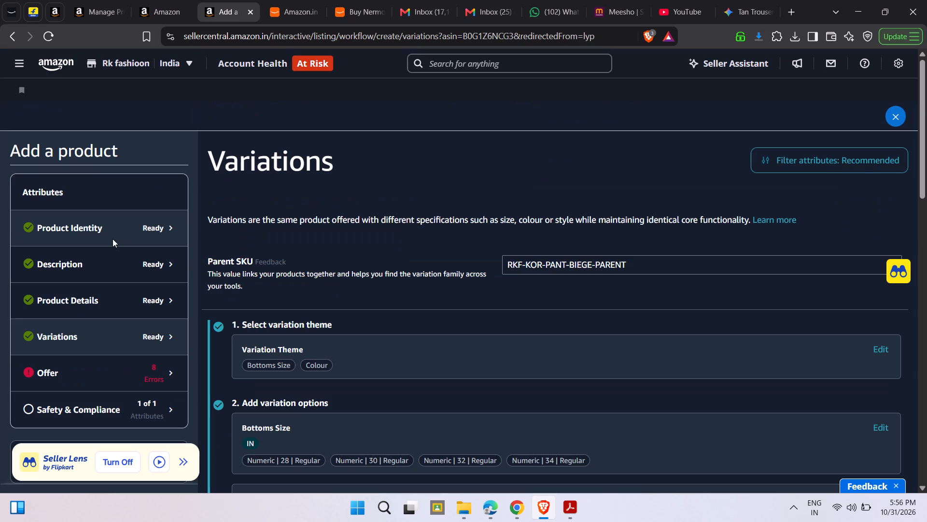
{"action": "scroll", "coordinate": [618, 338], "scroll_direction": "down", "scroll_amount": 3}
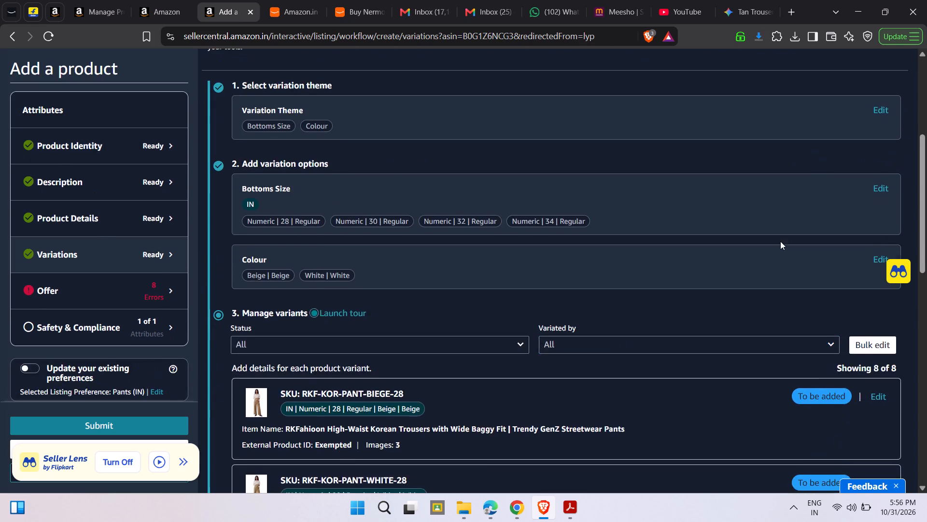
{"action": "scroll", "coordinate": [780, 241], "scroll_direction": "up", "scroll_amount": 3}
{"action": "scroll", "coordinate": [847, 316], "scroll_direction": "down", "scroll_amount": 3}
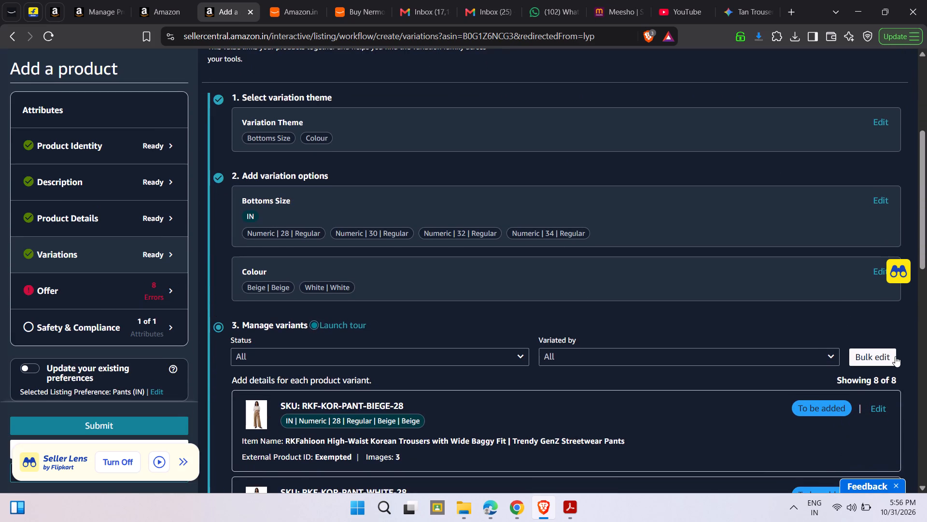
{"action": "left_click", "coordinate": [892, 359]}
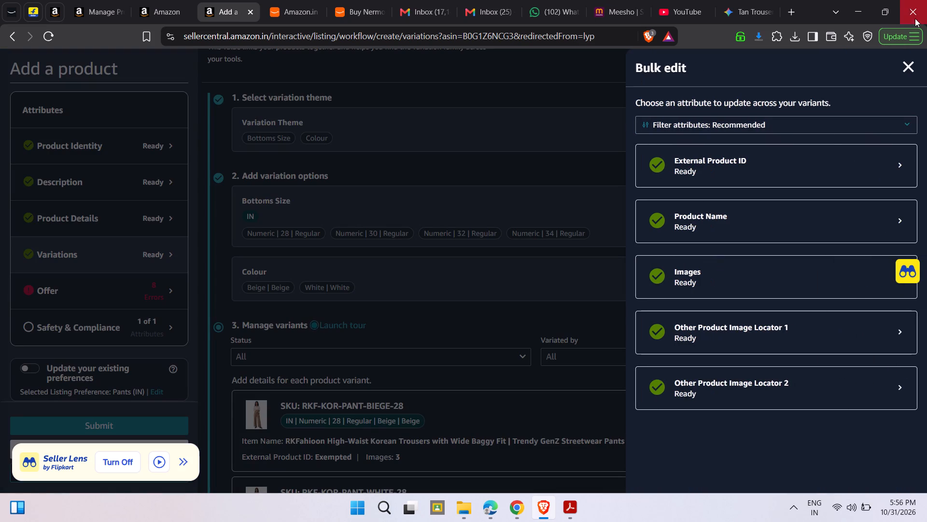
{"action": "left_click", "coordinate": [906, 72]}
{"action": "scroll", "coordinate": [427, 300], "scroll_direction": "down", "scroll_amount": 2}
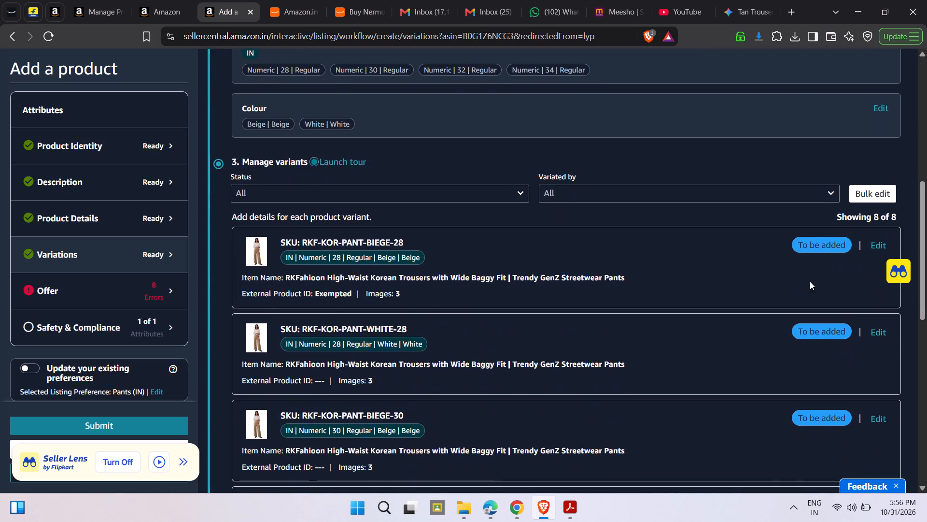
{"action": "left_click", "coordinate": [885, 241]}
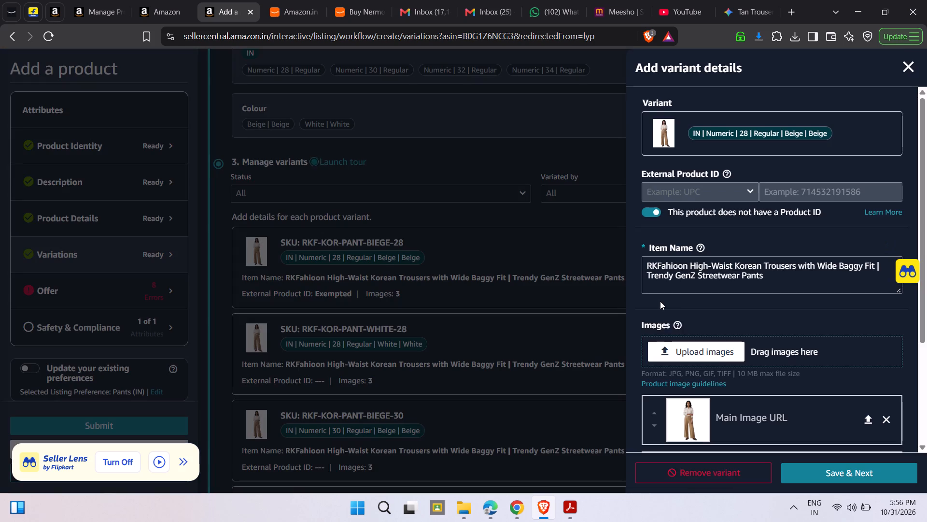
{"action": "left_click", "coordinate": [506, 349]}
{"action": "left_click", "coordinate": [910, 69]}
{"action": "scroll", "coordinate": [503, 362], "scroll_direction": "down", "scroll_amount": 2}
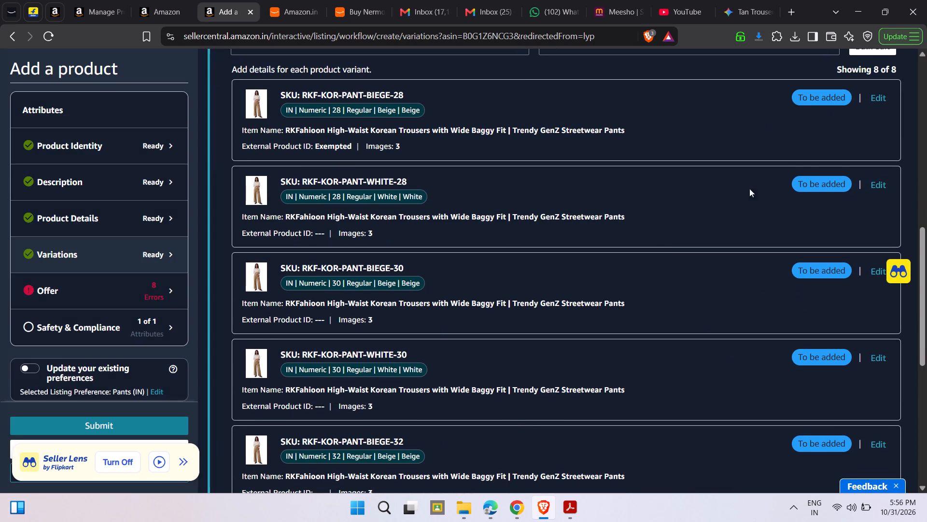
Remove all three beige pants images from the size 28 White variant.
{"action": "left_click", "coordinate": [879, 188]}
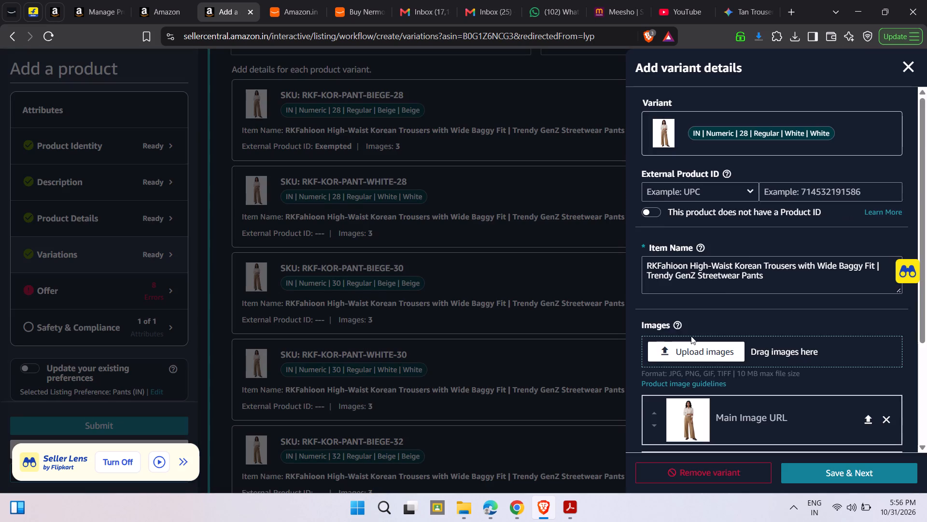
{"action": "scroll", "coordinate": [691, 336], "scroll_direction": "down", "scroll_amount": 3}
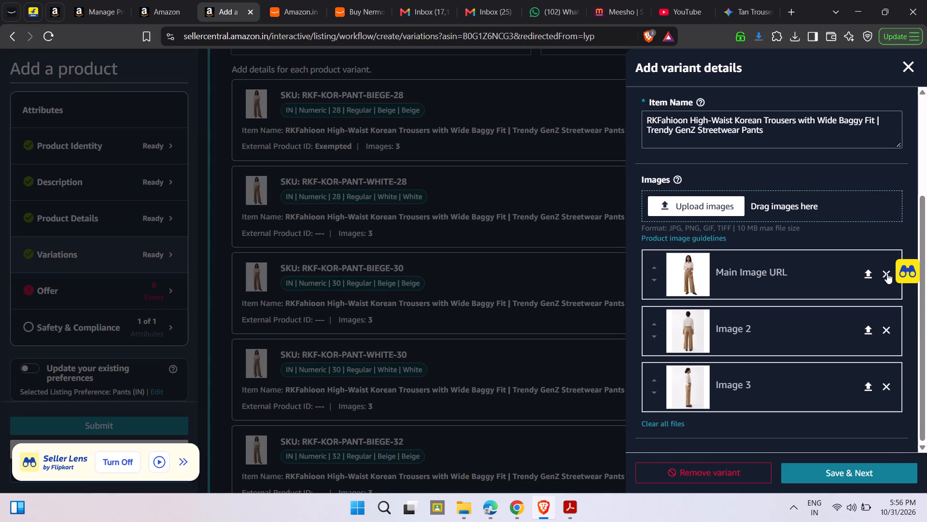
{"action": "left_click", "coordinate": [887, 273]}
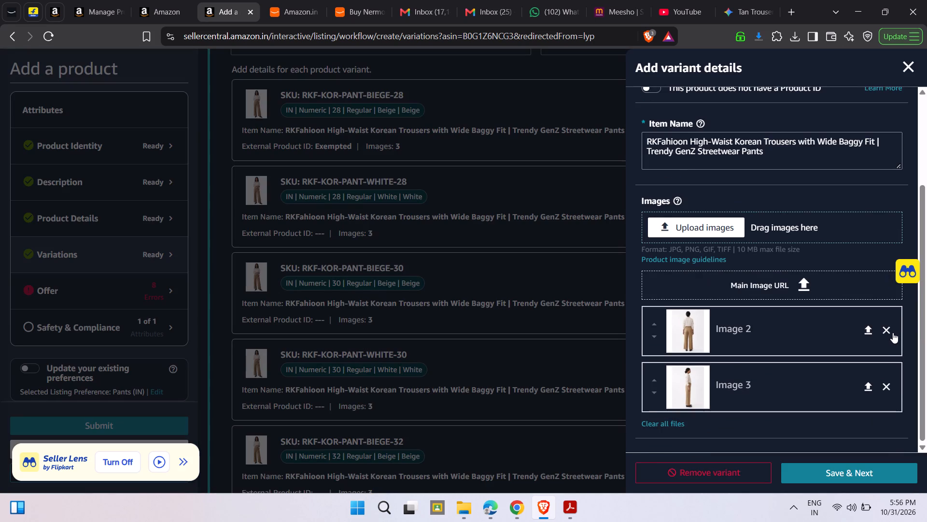
{"action": "left_click", "coordinate": [893, 333]}
{"action": "left_click", "coordinate": [886, 390]}
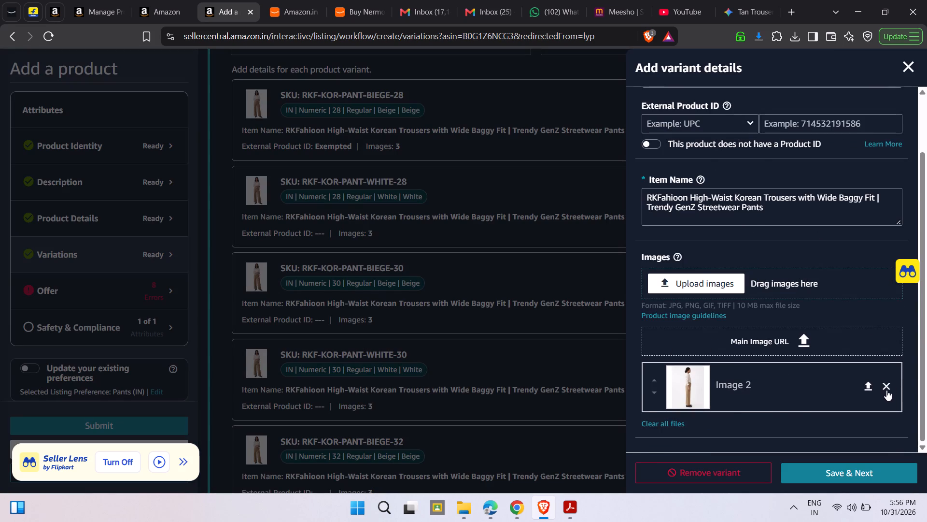
{"action": "scroll", "coordinate": [689, 362], "scroll_direction": "up", "scroll_amount": 3}
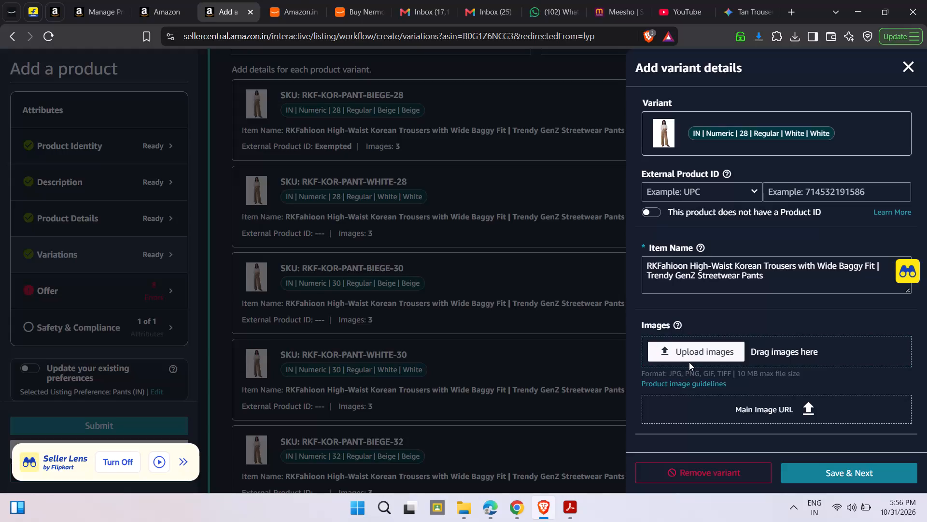
Upload the white pants' Photoroom front view, back view and side view from the pants folder to the size 28 White variant and save it.
{"action": "scroll", "coordinate": [717, 275], "scroll_direction": "down", "scroll_amount": 1}
{"action": "left_click", "coordinate": [691, 353]}
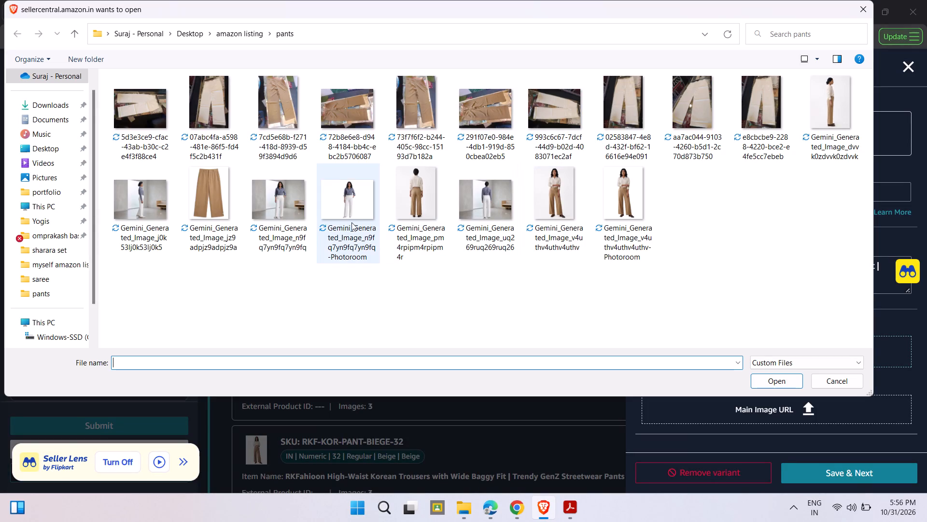
{"action": "double_click", "coordinate": [350, 190]}
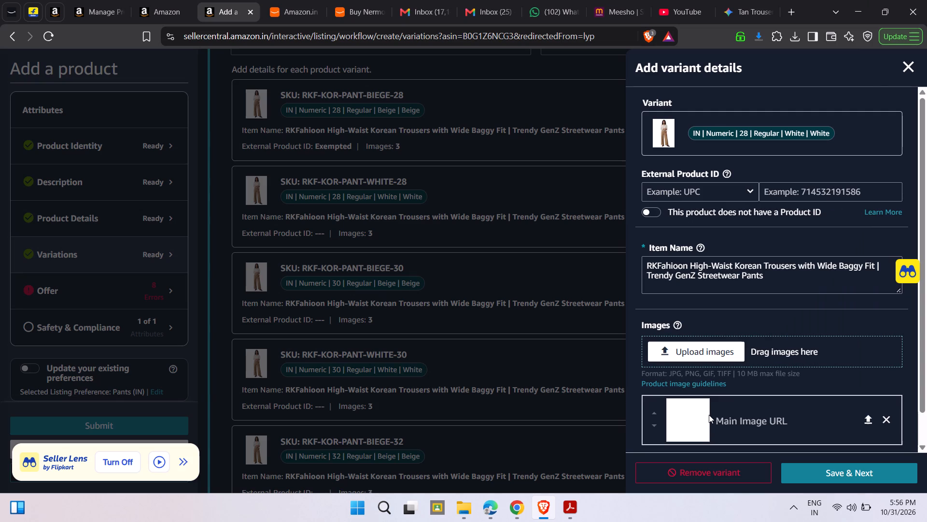
{"action": "left_click", "coordinate": [687, 356]}
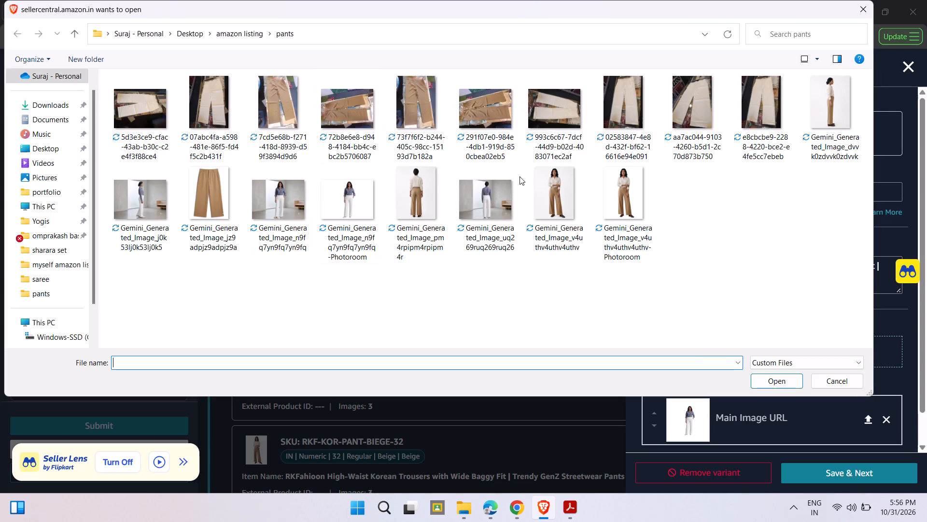
{"action": "double_click", "coordinate": [483, 200]}
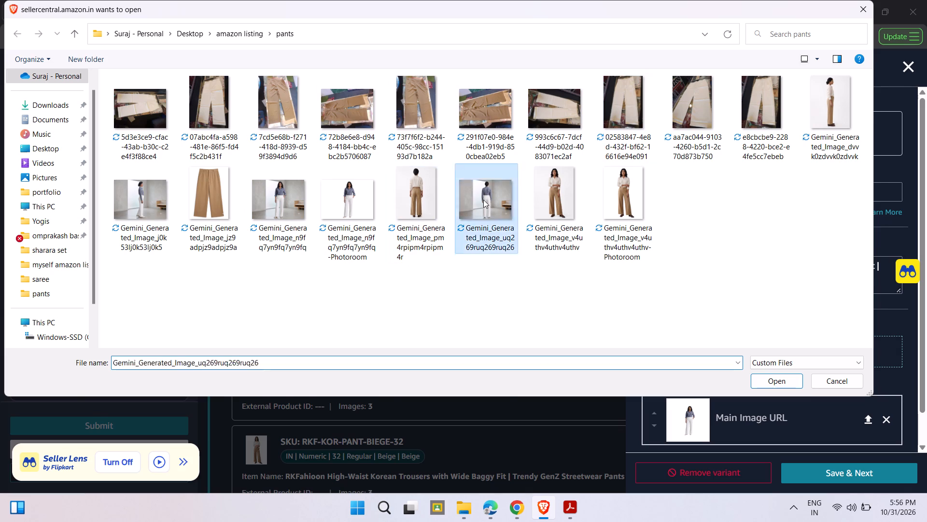
{"action": "scroll", "coordinate": [700, 373], "scroll_direction": "down", "scroll_amount": 3}
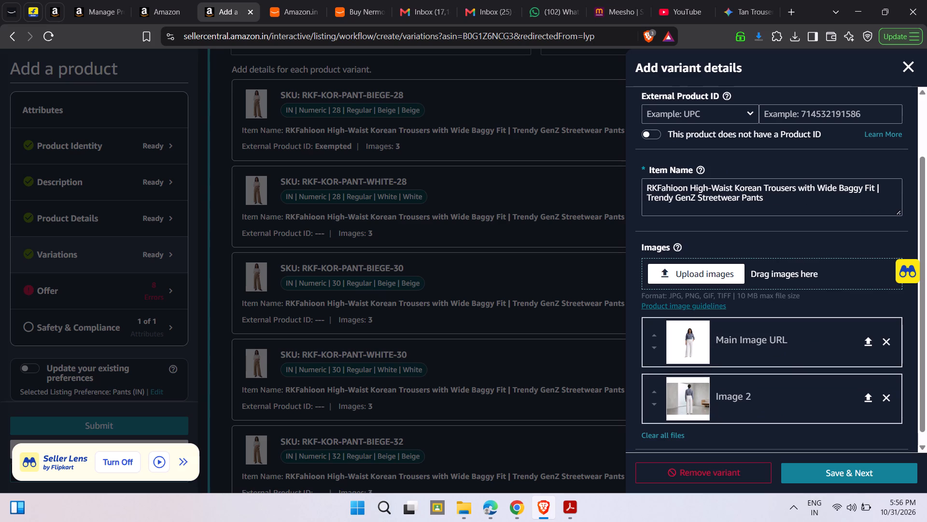
{"action": "left_click", "coordinate": [694, 273]}
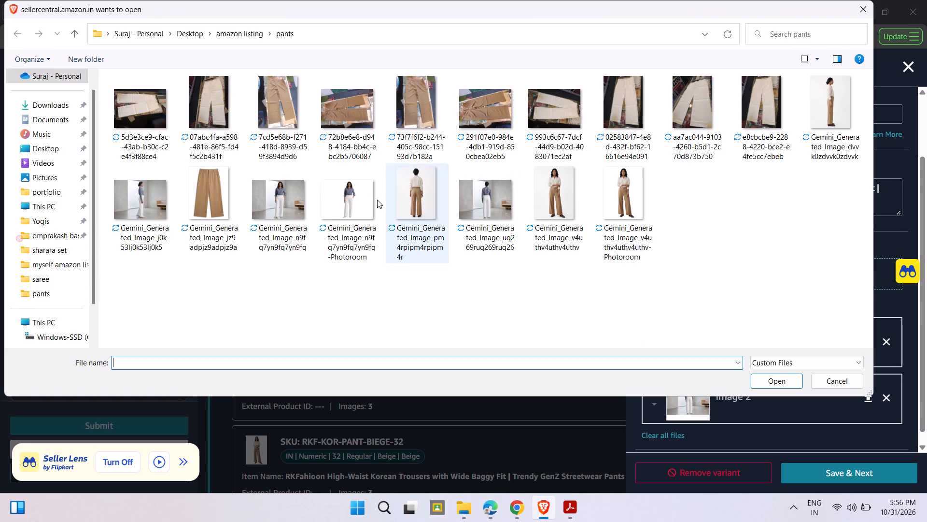
{"action": "double_click", "coordinate": [150, 209]}
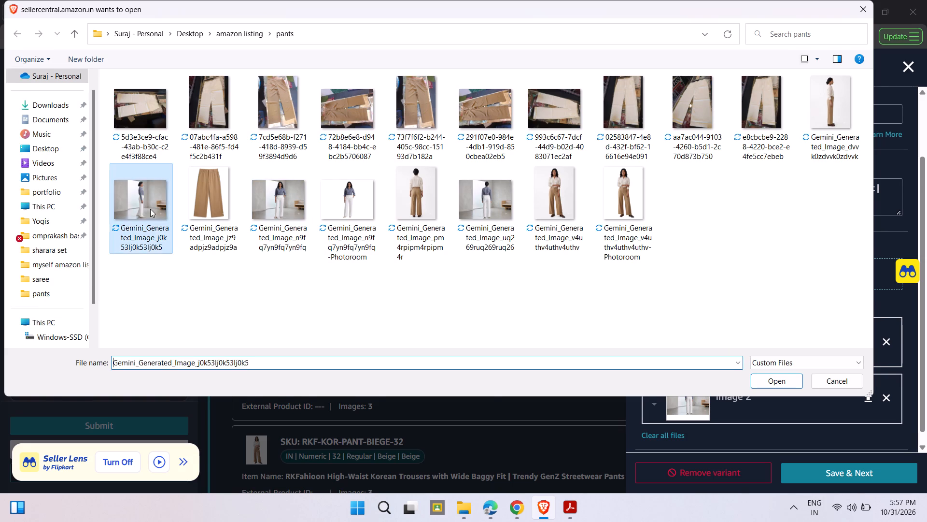
{"action": "scroll", "coordinate": [774, 368], "scroll_direction": "down", "scroll_amount": 4}
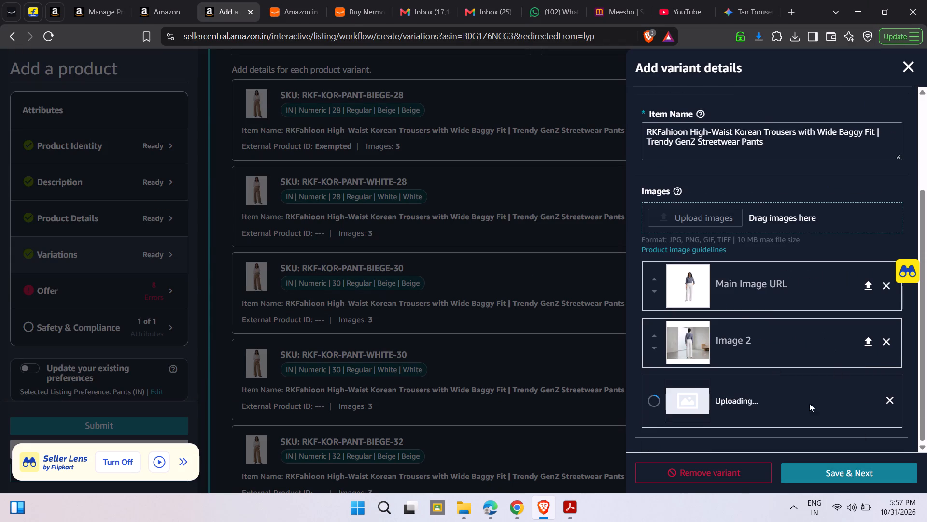
{"action": "left_click", "coordinate": [820, 474]}
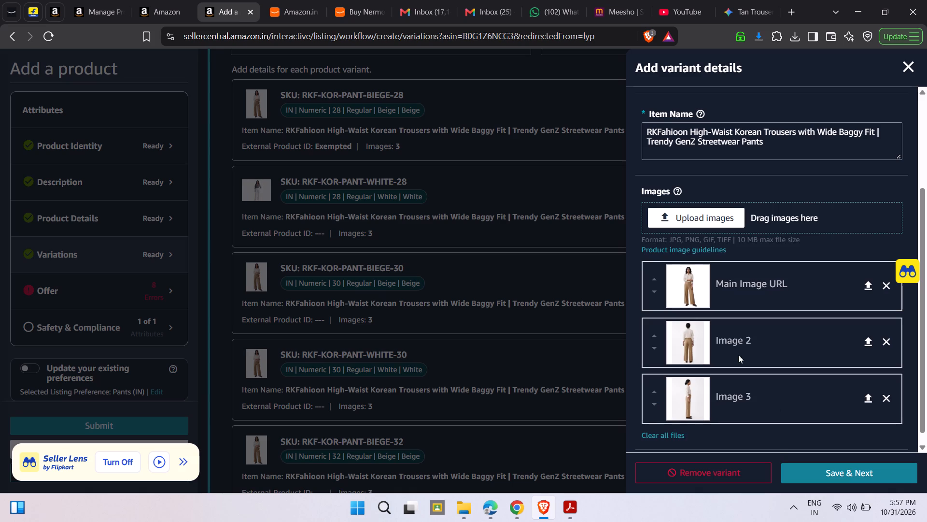
Check the size 30 Beige variant's three beige pants images and save the variant to continue to size 30 White.
{"action": "scroll", "coordinate": [731, 347], "scroll_direction": "up", "scroll_amount": 4}
{"action": "scroll", "coordinate": [731, 347], "scroll_direction": "down", "scroll_amount": 2}
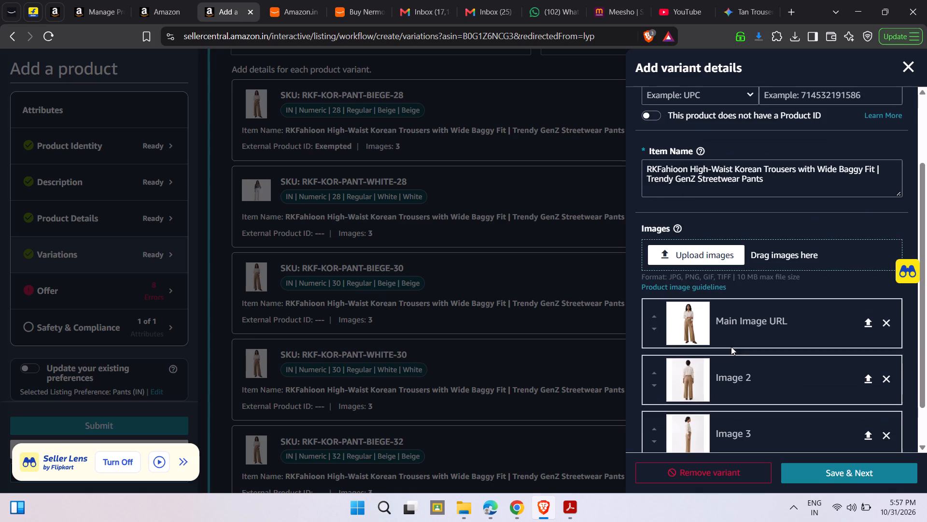
{"action": "left_click", "coordinate": [820, 472]}
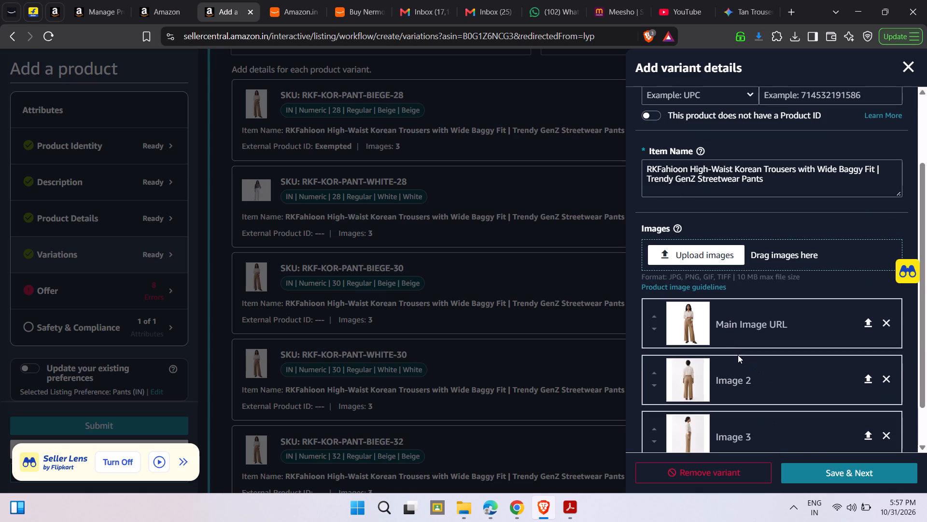
Remove all three beige pants images from the size 30 White variant.
{"action": "scroll", "coordinate": [738, 355], "scroll_direction": "up", "scroll_amount": 5}
{"action": "scroll", "coordinate": [738, 355], "scroll_direction": "down", "scroll_amount": 1}
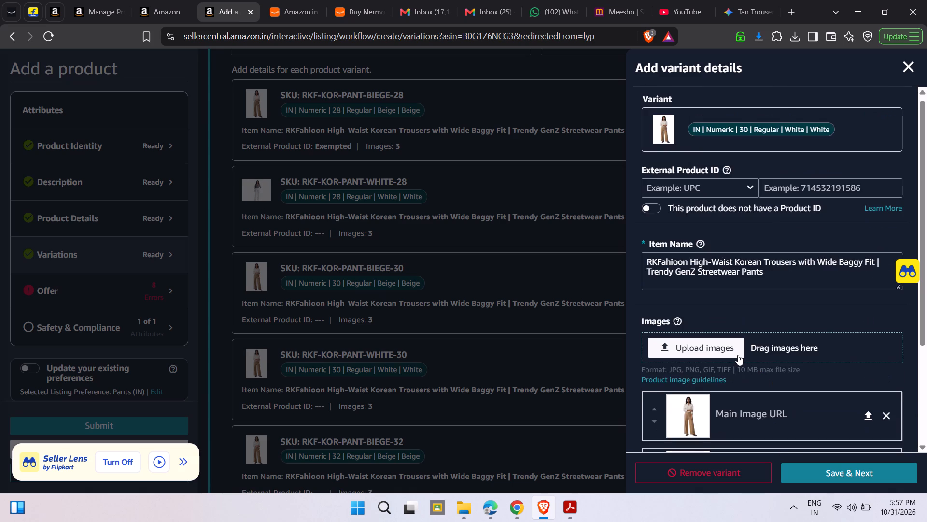
{"action": "scroll", "coordinate": [738, 355], "scroll_direction": "down", "scroll_amount": 3}
{"action": "left_click", "coordinate": [890, 275]}
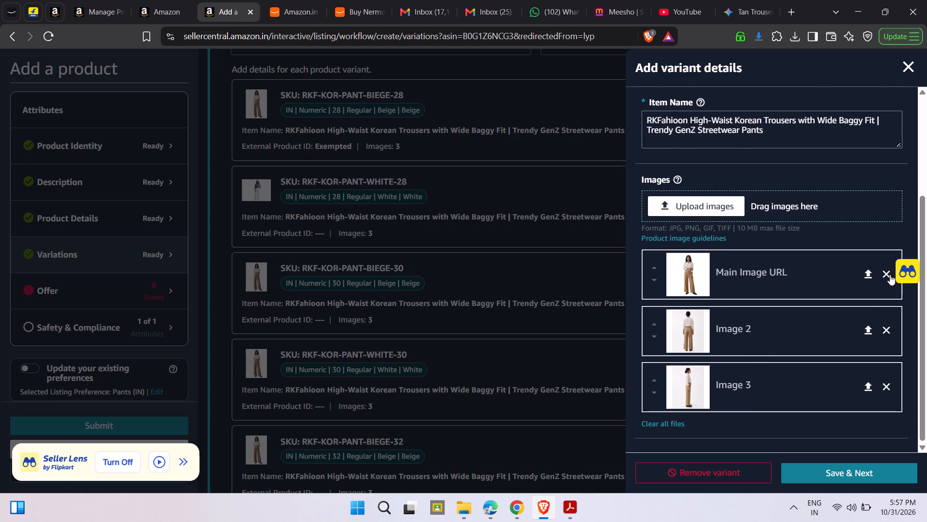
{"action": "left_click", "coordinate": [883, 327]}
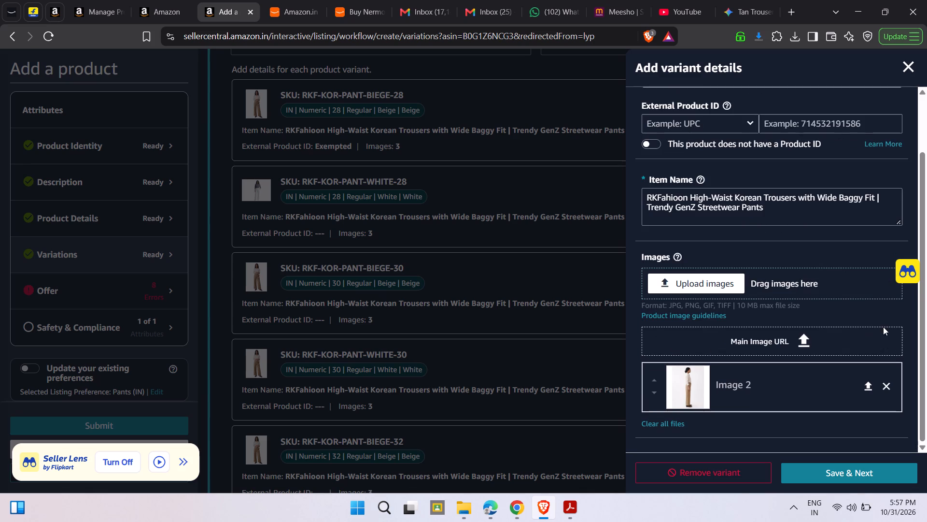
{"action": "left_click", "coordinate": [891, 387]}
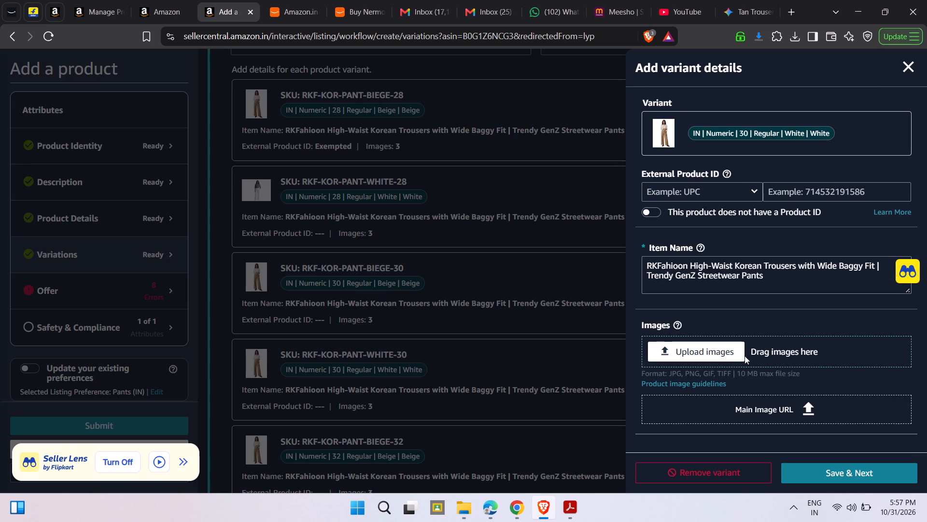
Upload the white pants' Photoroom front view and the back view from the pants folder to the size 30 White variant.
{"action": "left_click", "coordinate": [726, 354]}
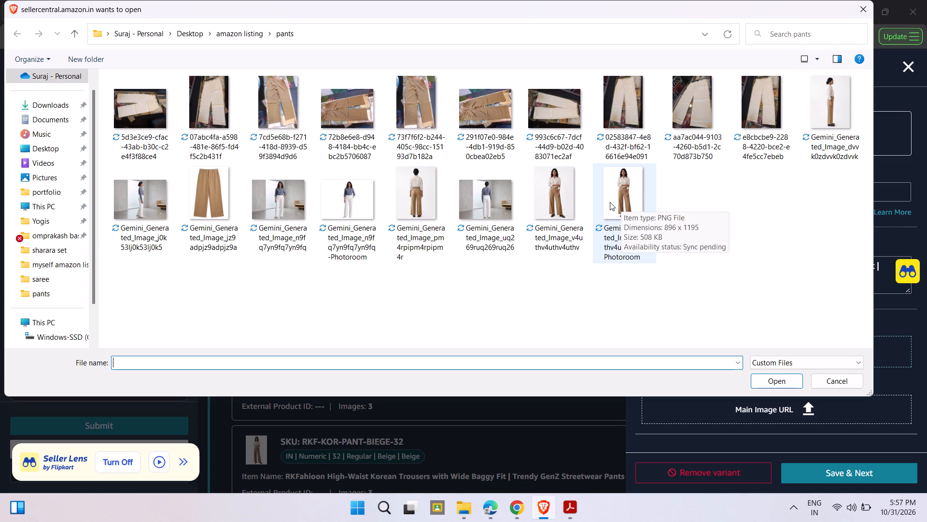
{"action": "double_click", "coordinate": [343, 212]}
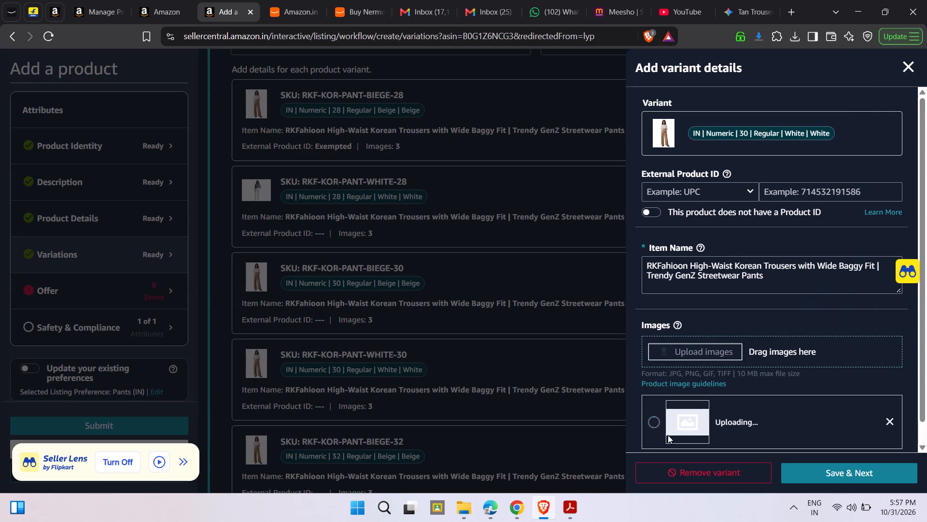
{"action": "scroll", "coordinate": [731, 390], "scroll_direction": "down", "scroll_amount": 3}
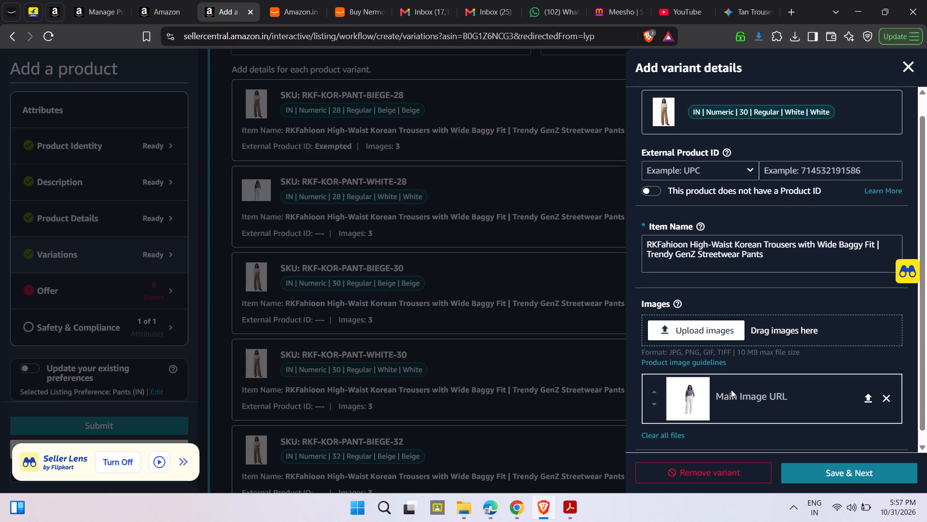
{"action": "left_click", "coordinate": [698, 338]}
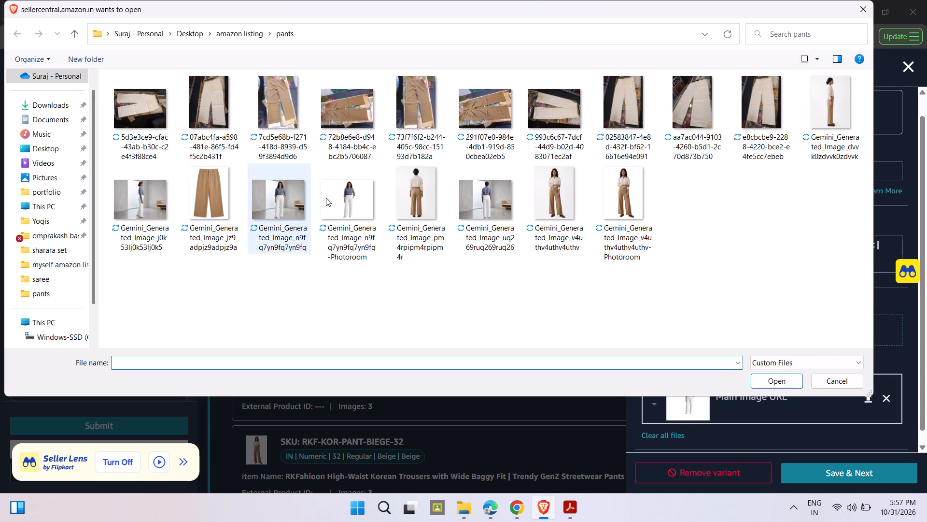
{"action": "double_click", "coordinate": [489, 208]}
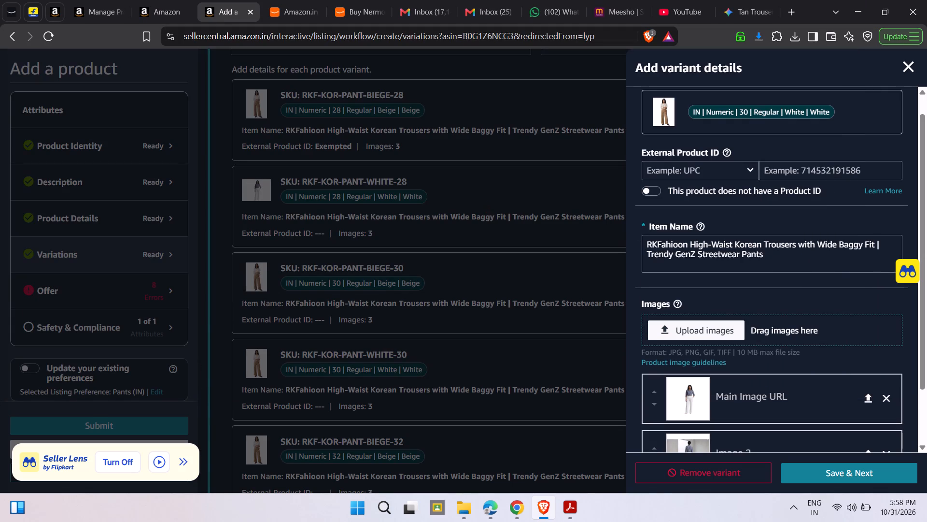
Mark the size 30 White variant as not having a Product ID.
{"action": "scroll", "coordinate": [710, 244], "scroll_direction": "down", "scroll_amount": 2}
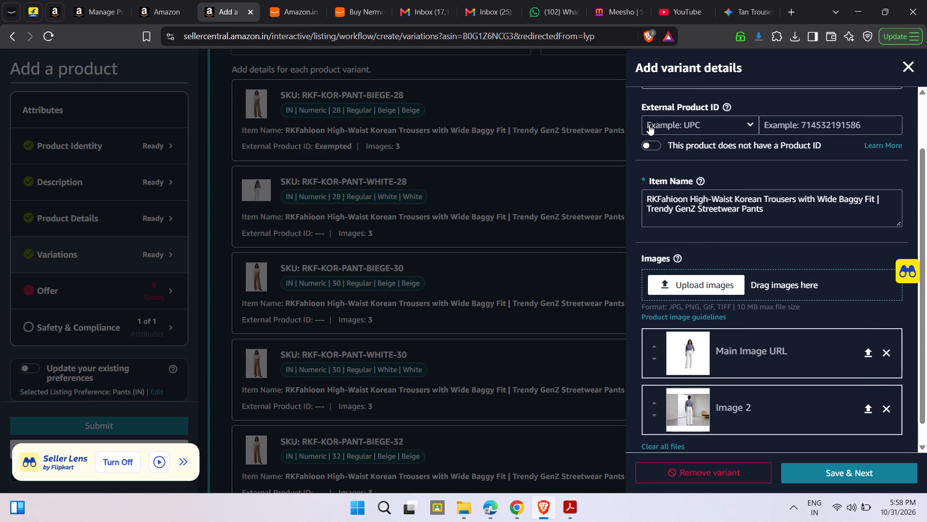
{"action": "left_click", "coordinate": [649, 125]}
Upload the white pants' side view as the size 30 White variant's third image and save the variant.
{"action": "left_click", "coordinate": [687, 261]}
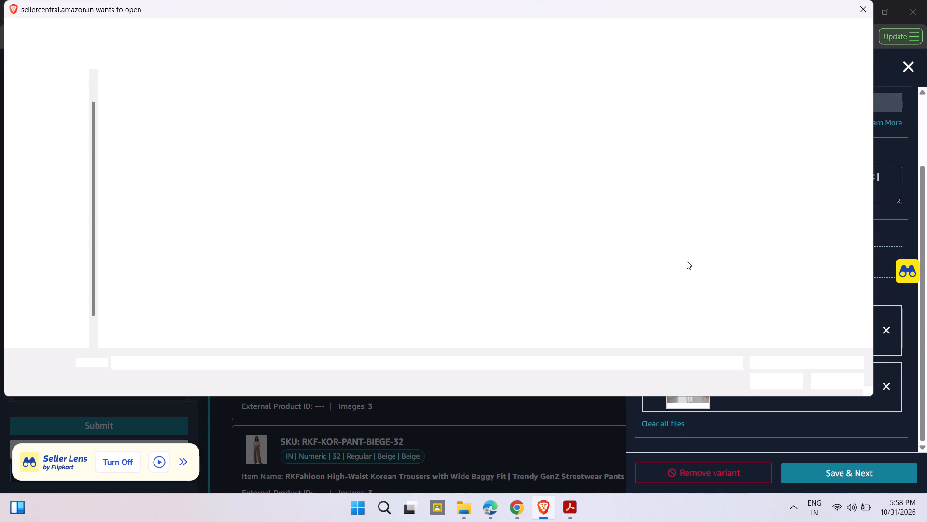
{"action": "double_click", "coordinate": [120, 212]}
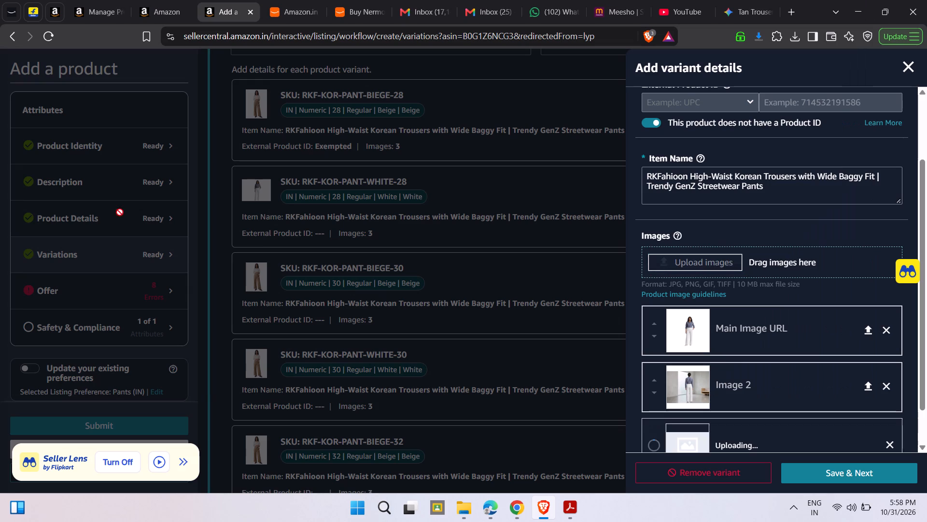
{"action": "scroll", "coordinate": [673, 376], "scroll_direction": "down", "scroll_amount": 5}
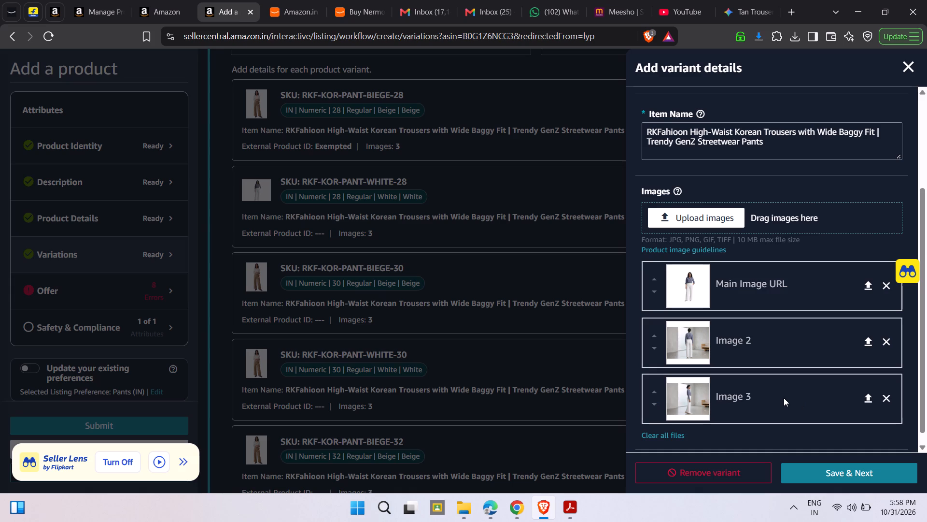
{"action": "scroll", "coordinate": [710, 402], "scroll_direction": "down", "scroll_amount": 4}
{"action": "left_click", "coordinate": [835, 469]}
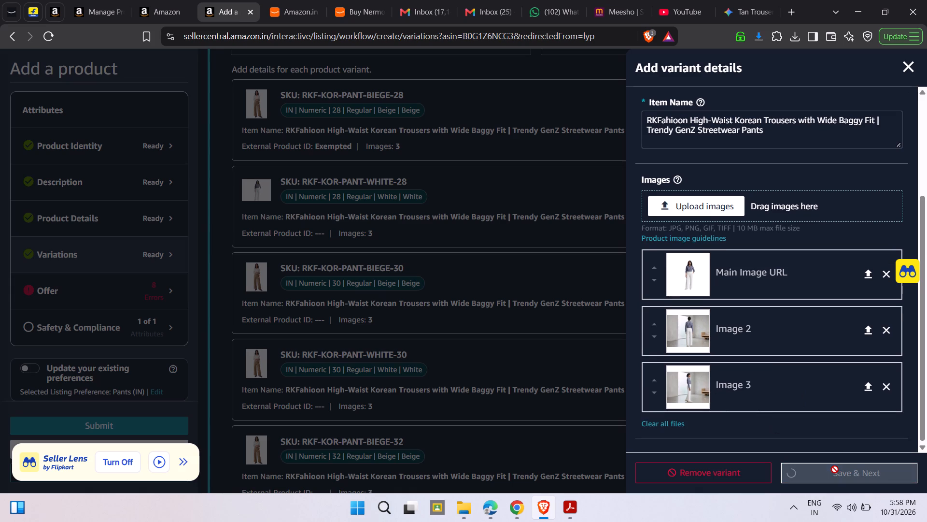
Check the size 32 Beige variant's three beige pants images and save the variant to continue to size 32 White.
{"action": "scroll", "coordinate": [686, 333], "scroll_direction": "up", "scroll_amount": 4}
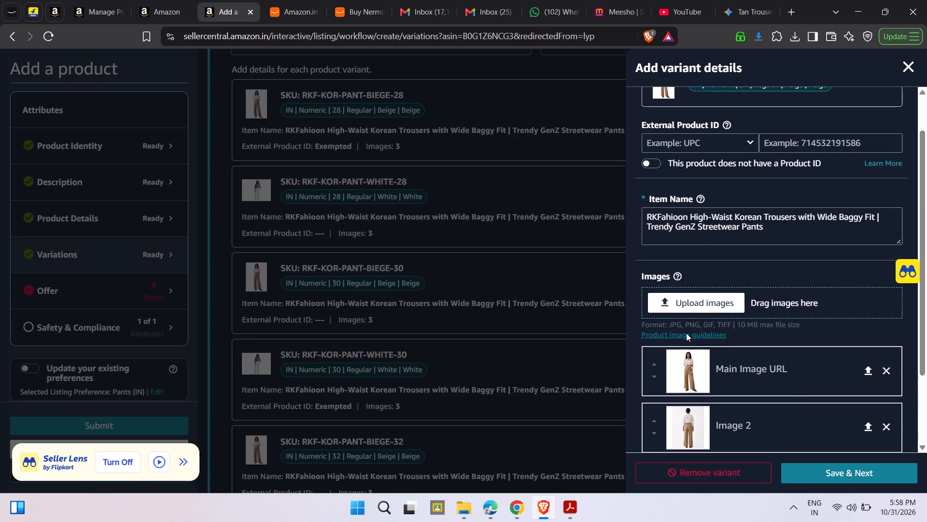
{"action": "scroll", "coordinate": [686, 333], "scroll_direction": "down", "scroll_amount": 4}
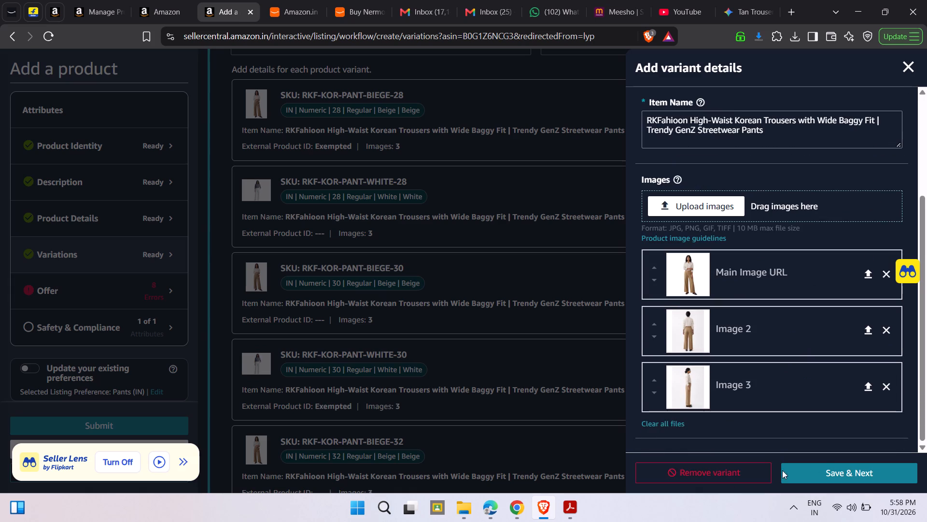
{"action": "left_click", "coordinate": [825, 471]}
Remove all three beige pants images from the size 32 White variant.
{"action": "scroll", "coordinate": [764, 339], "scroll_direction": "up", "scroll_amount": 2}
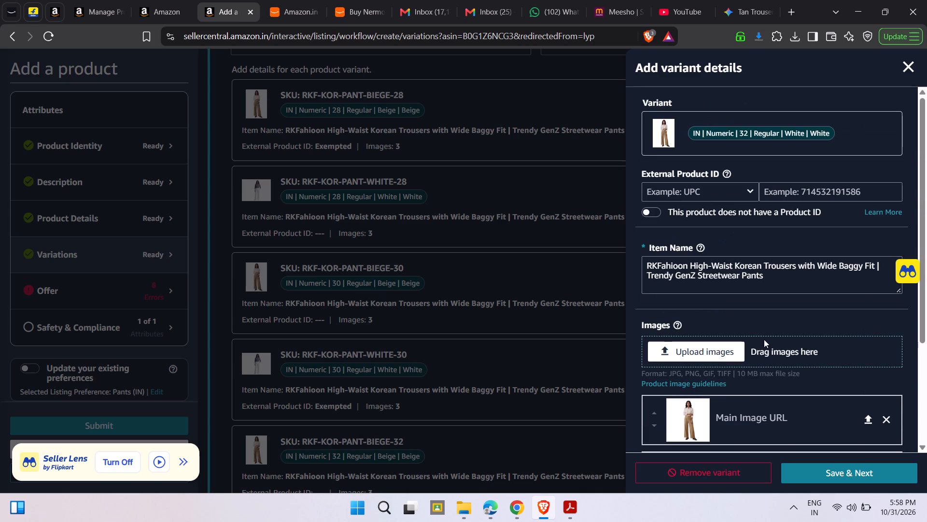
{"action": "scroll", "coordinate": [857, 376], "scroll_direction": "down", "scroll_amount": 2}
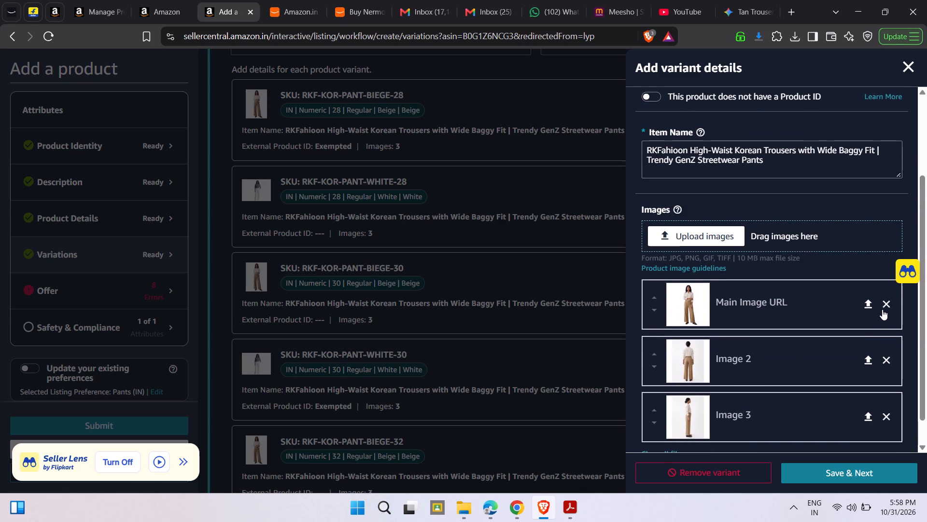
{"action": "scroll", "coordinate": [741, 361], "scroll_direction": "down", "scroll_amount": 2}
{"action": "scroll", "coordinate": [741, 361], "scroll_direction": "up", "scroll_amount": 2}
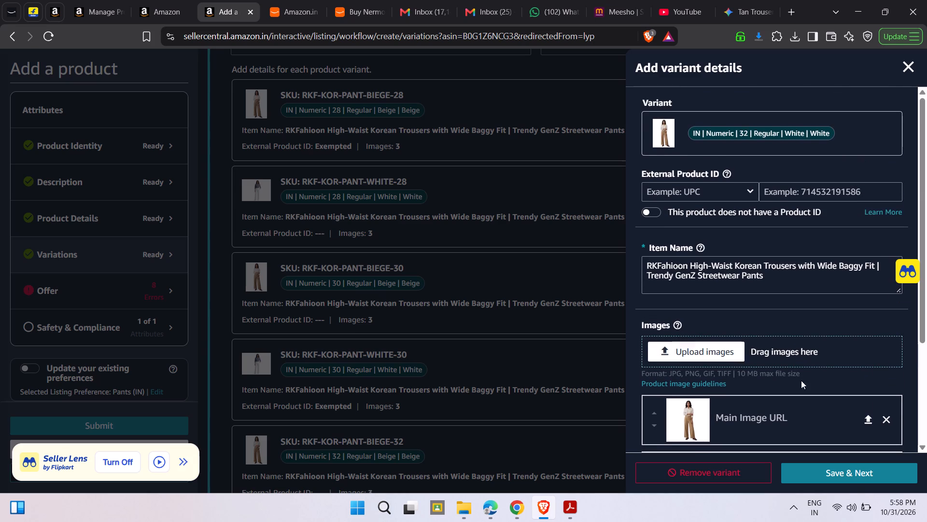
{"action": "scroll", "coordinate": [797, 402], "scroll_direction": "down", "scroll_amount": 3}
{"action": "left_click", "coordinate": [884, 280]}
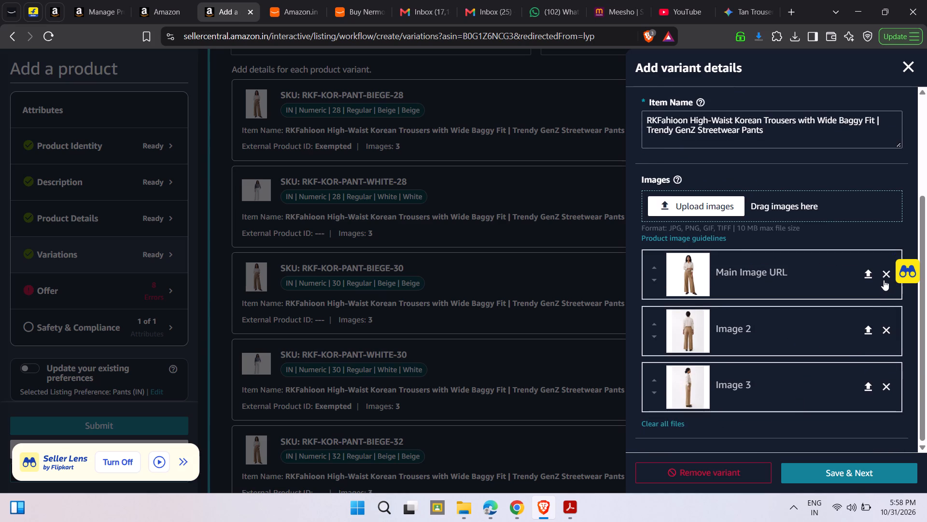
{"action": "left_click", "coordinate": [885, 335]}
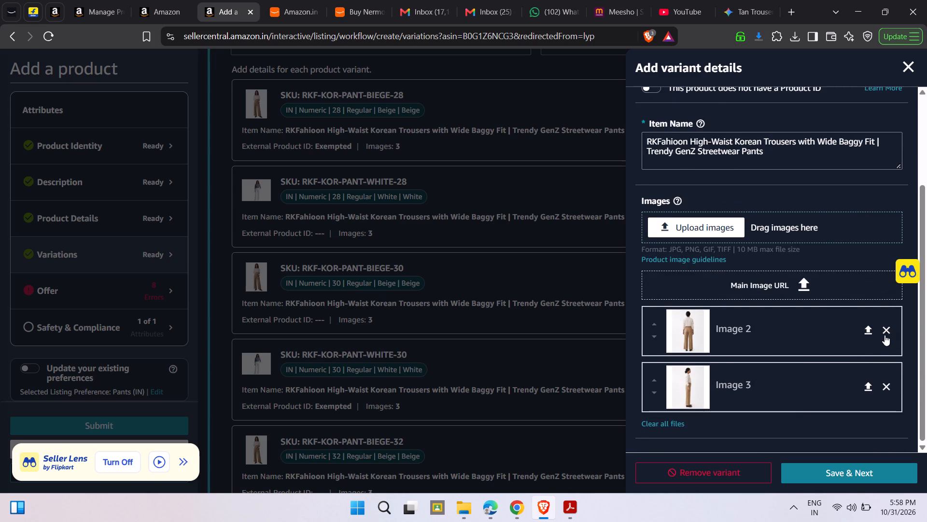
{"action": "left_click", "coordinate": [886, 385]}
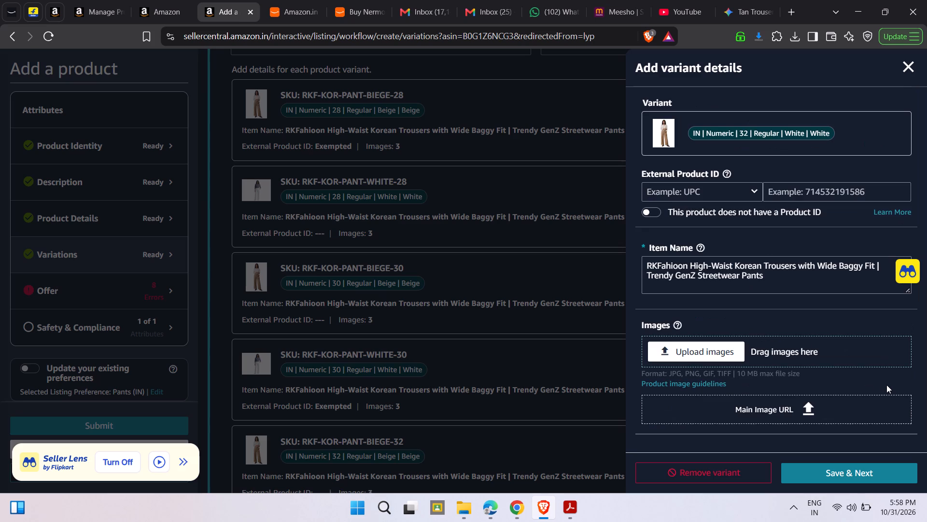
Upload the white pants' Photoroom front view, back view and side view from the pants folder to the size 32 White variant and save it.
{"action": "left_click", "coordinate": [721, 348]}
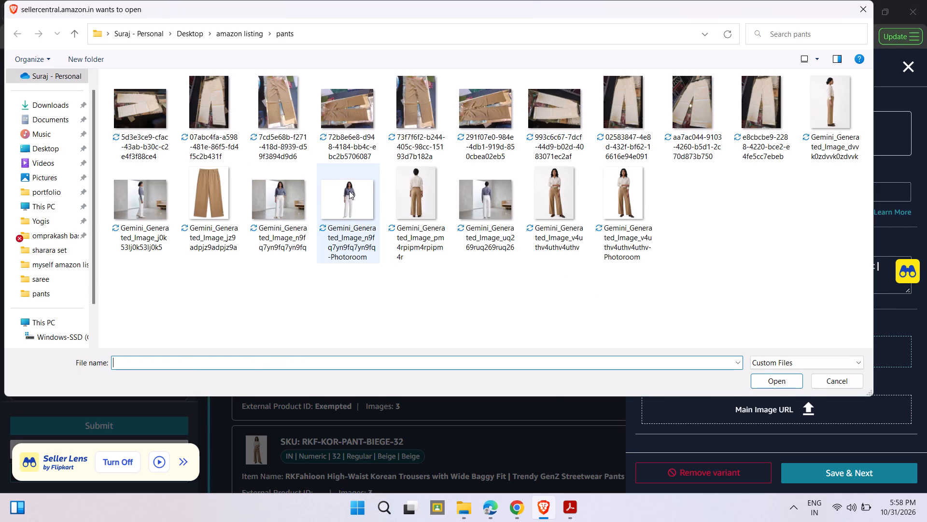
{"action": "double_click", "coordinate": [349, 191]}
{"action": "scroll", "coordinate": [700, 351], "scroll_direction": "down", "scroll_amount": 2}
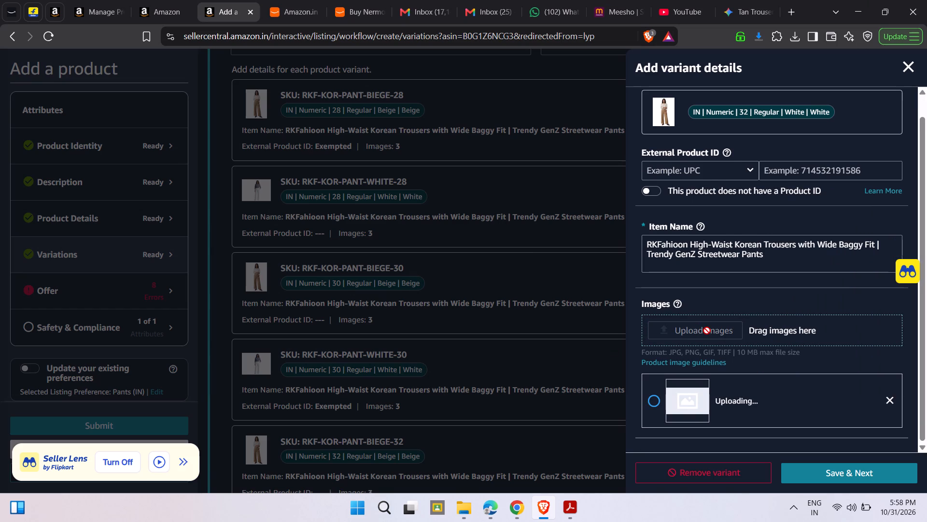
{"action": "left_click", "coordinate": [707, 331]}
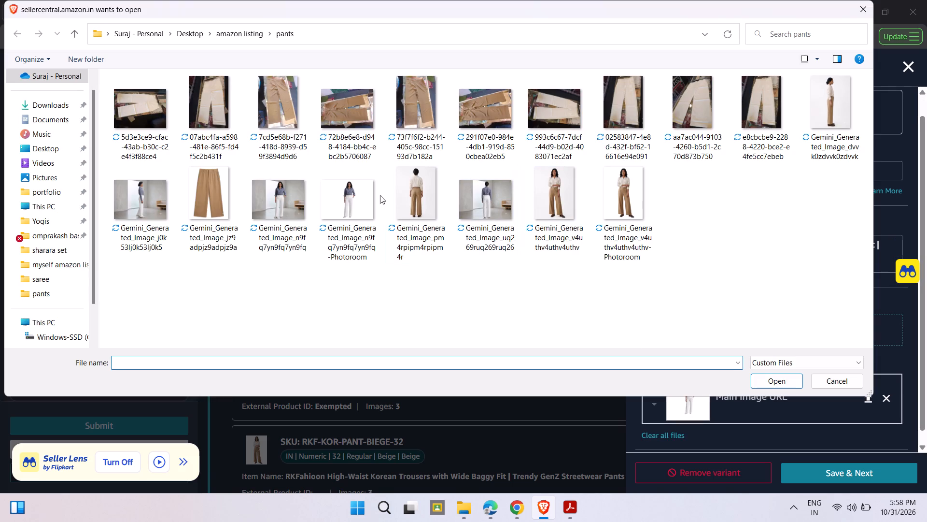
{"action": "double_click", "coordinate": [463, 203]}
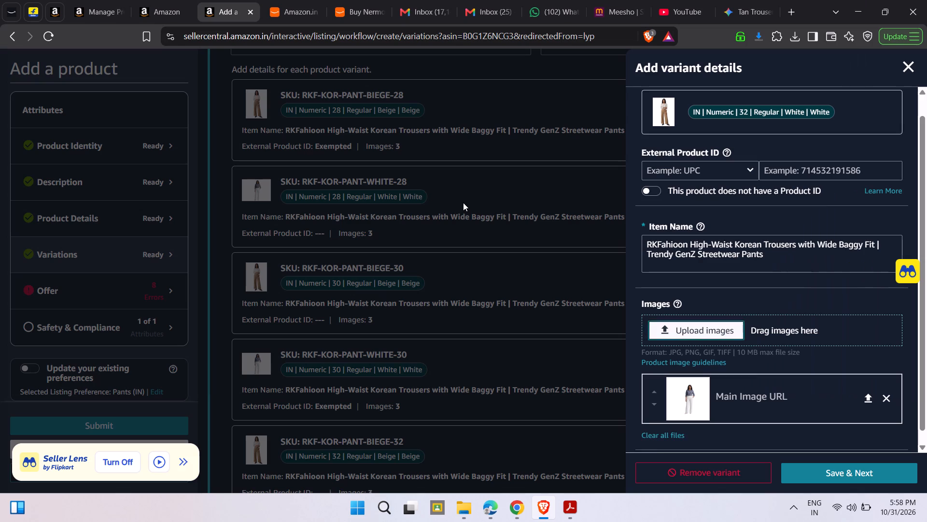
{"action": "left_click", "coordinate": [694, 335]}
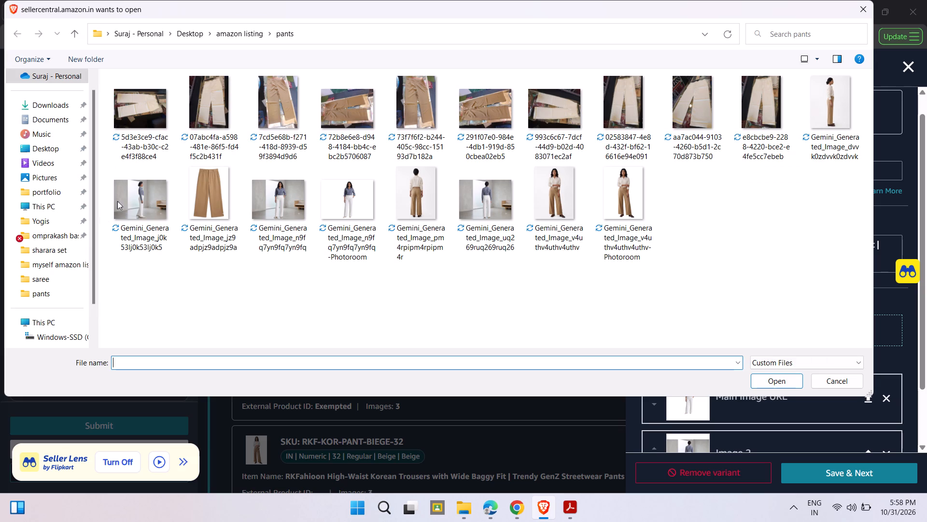
{"action": "double_click", "coordinate": [134, 191]}
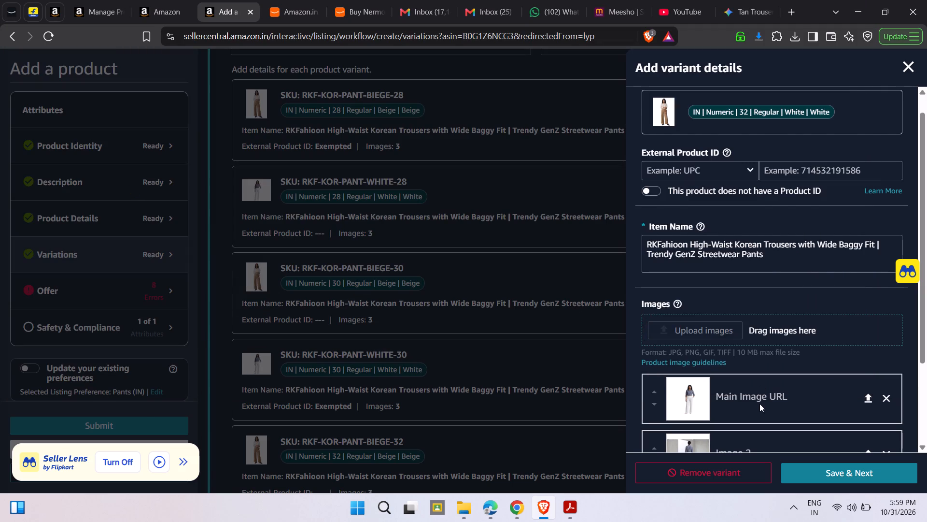
{"action": "scroll", "coordinate": [759, 404], "scroll_direction": "down", "scroll_amount": 5}
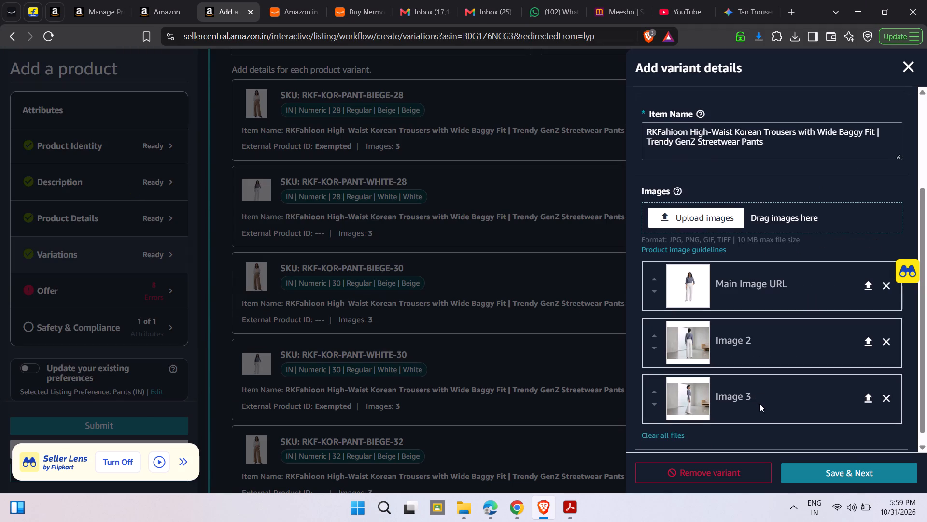
{"action": "left_click", "coordinate": [836, 469]}
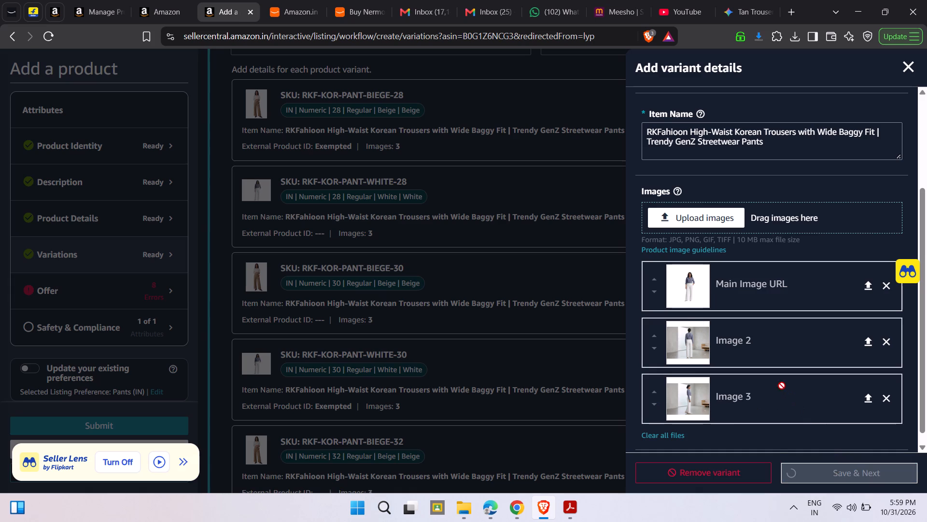
Check the size 34 Beige variant's three beige pants images and save the variant.
{"action": "scroll", "coordinate": [782, 386], "scroll_direction": "up", "scroll_amount": 5}
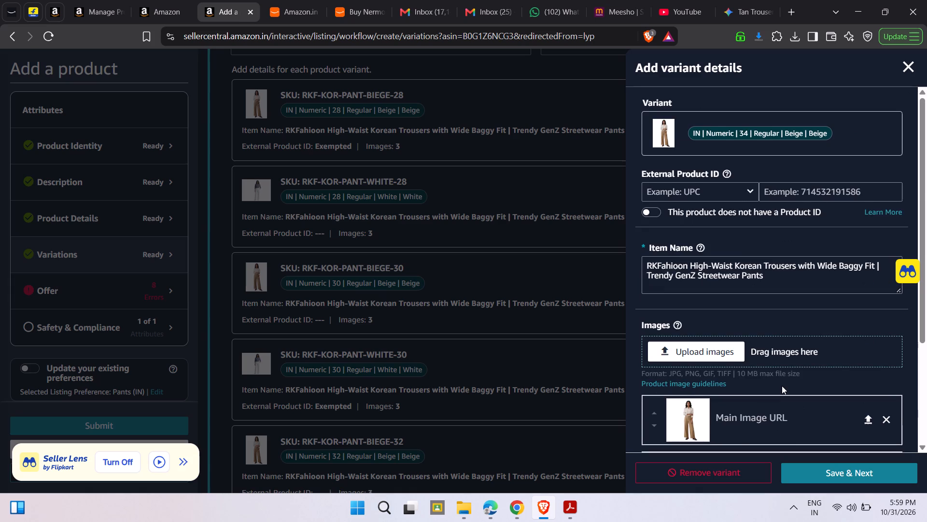
{"action": "scroll", "coordinate": [782, 386], "scroll_direction": "down", "scroll_amount": 6}
{"action": "left_click", "coordinate": [838, 471]}
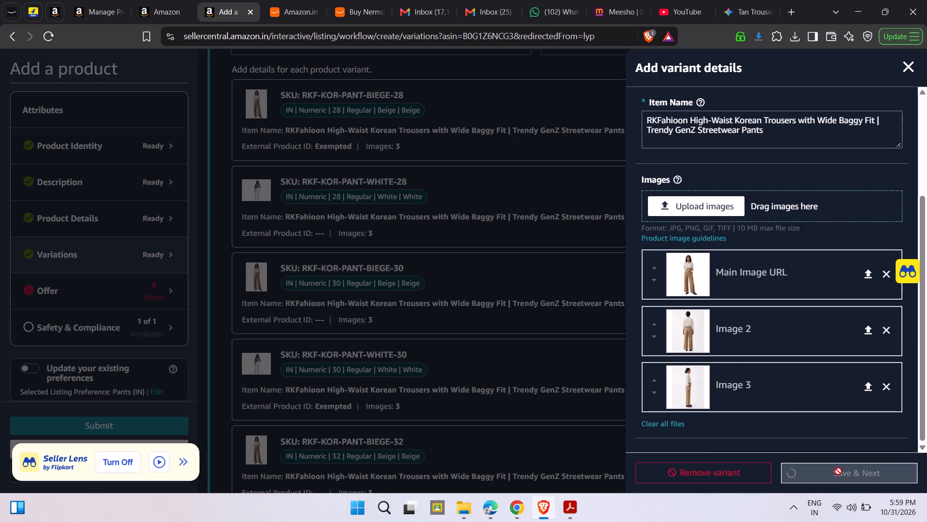
Remove all three beige pants images from the size 34 White variant.
{"action": "scroll", "coordinate": [783, 360], "scroll_direction": "up", "scroll_amount": 5}
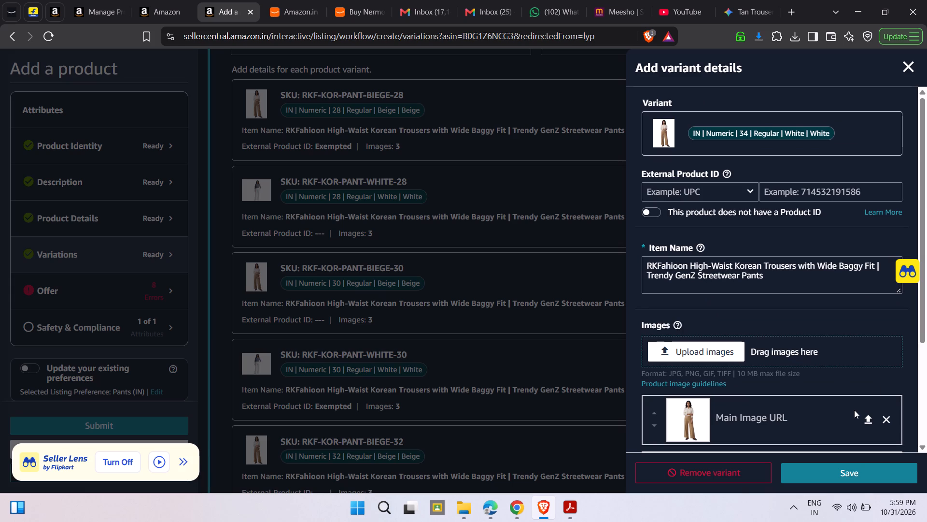
{"action": "scroll", "coordinate": [795, 422], "scroll_direction": "down", "scroll_amount": 3}
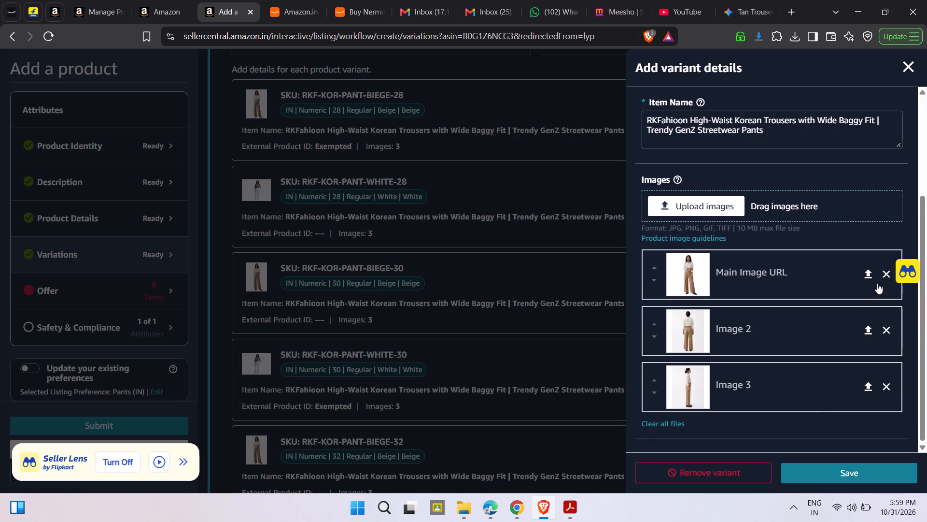
{"action": "left_click", "coordinate": [883, 275]}
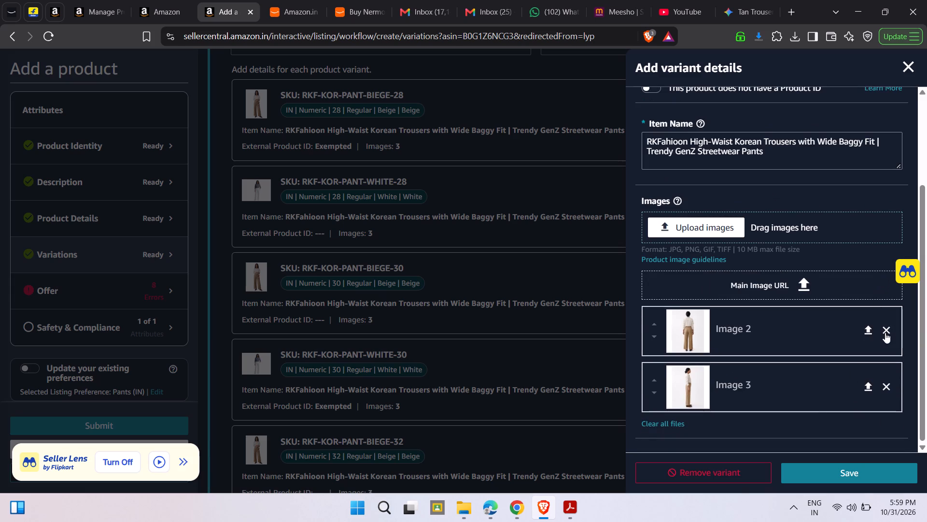
{"action": "left_click", "coordinate": [886, 333]}
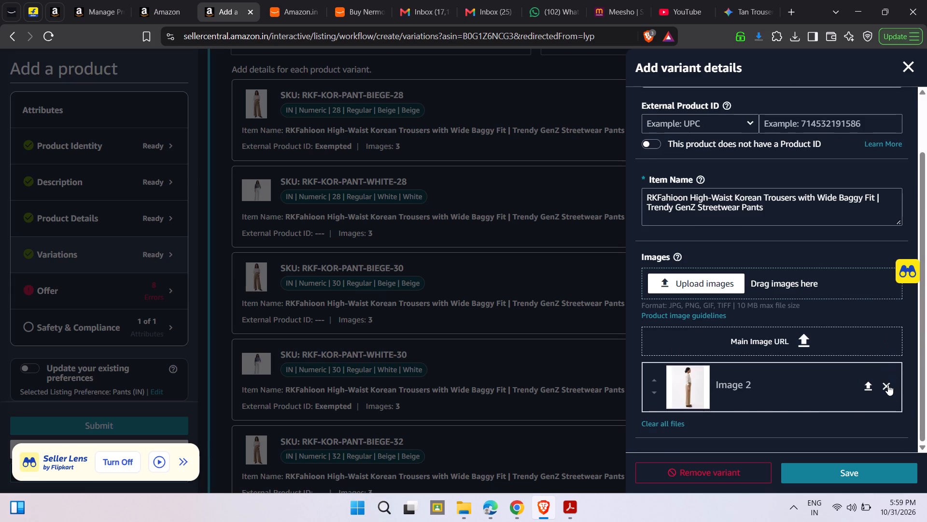
{"action": "left_click", "coordinate": [888, 385]}
Upload the white pants' Photoroom front view, back view and side view from the pants folder to the size 34 White variant and save it.
{"action": "left_click", "coordinate": [688, 347]}
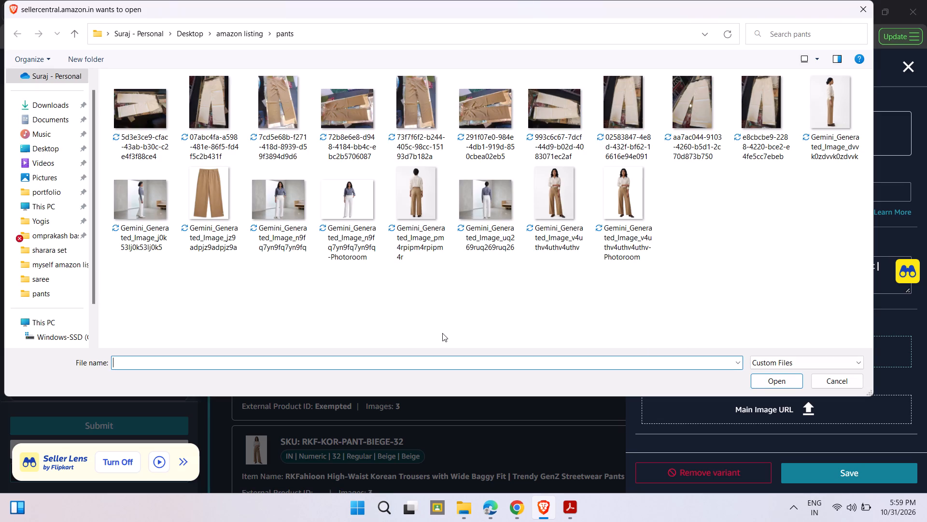
{"action": "double_click", "coordinate": [351, 229]}
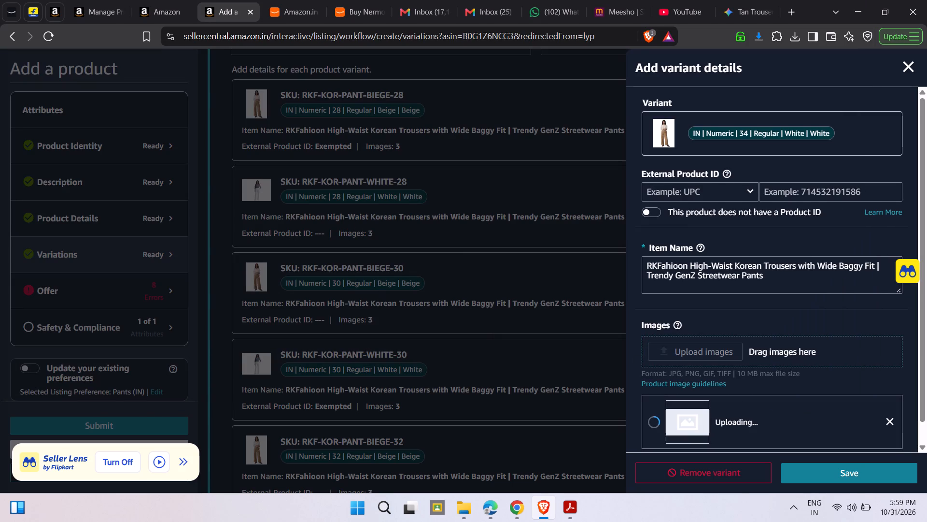
{"action": "scroll", "coordinate": [732, 316], "scroll_direction": "down", "scroll_amount": 4}
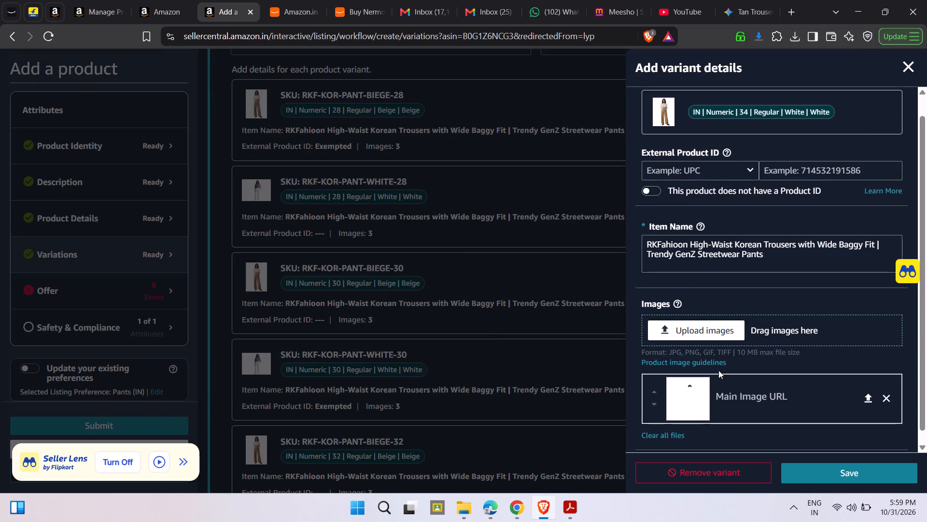
{"action": "left_click", "coordinate": [711, 335]}
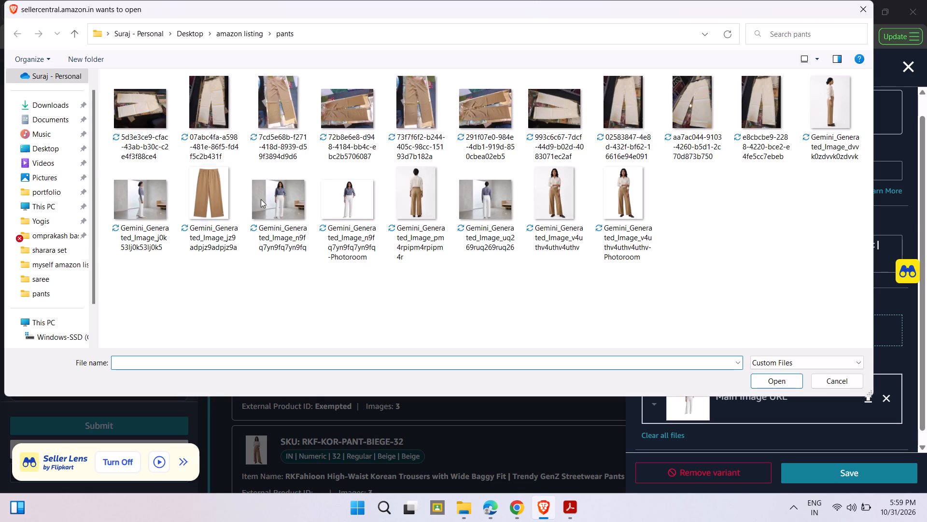
{"action": "double_click", "coordinate": [493, 206]}
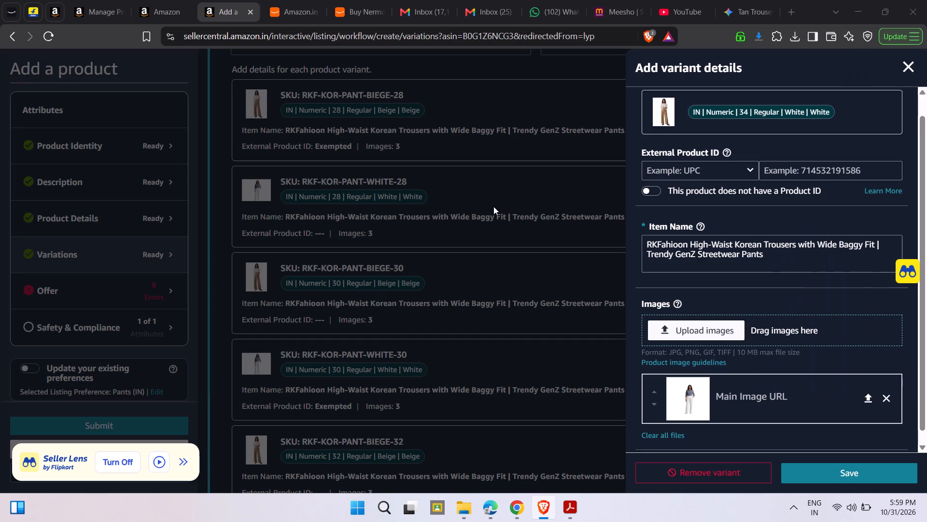
{"action": "scroll", "coordinate": [682, 382], "scroll_direction": "down", "scroll_amount": 5}
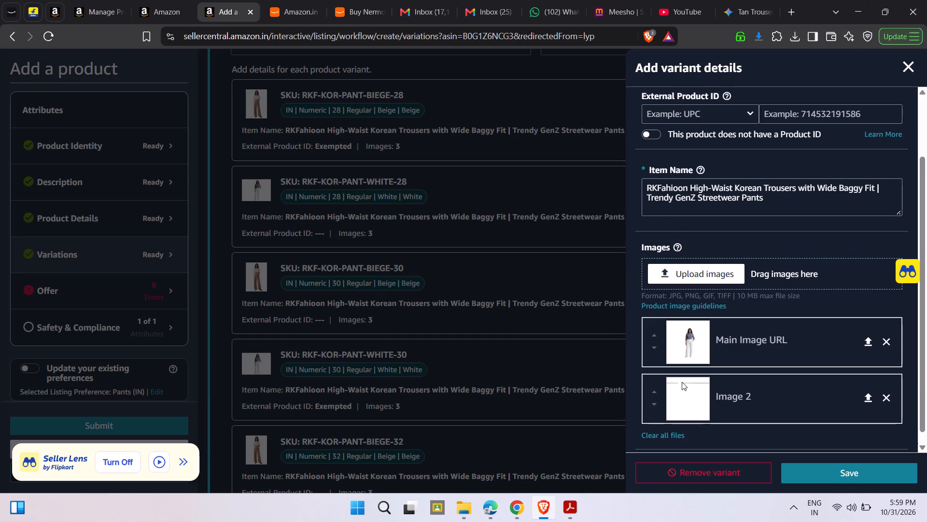
{"action": "left_click", "coordinate": [687, 274]}
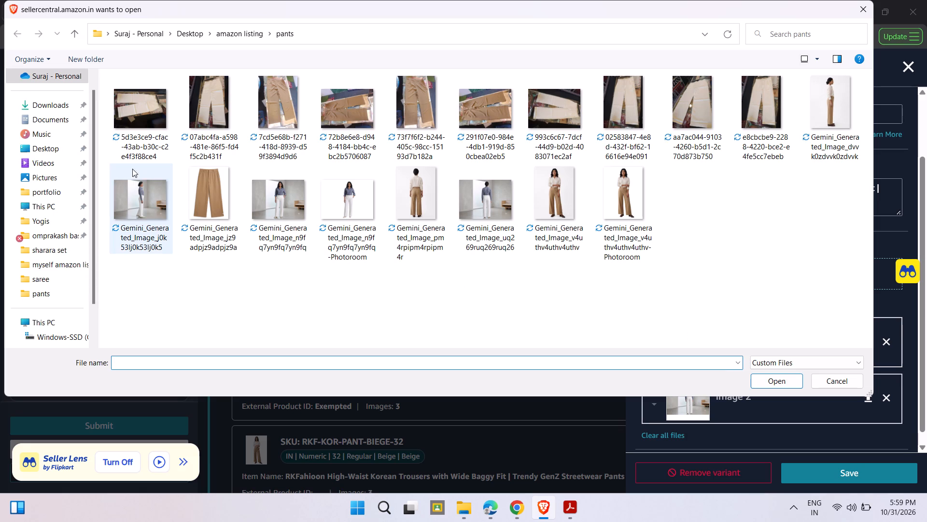
{"action": "double_click", "coordinate": [125, 191]}
{"action": "scroll", "coordinate": [696, 405], "scroll_direction": "down", "scroll_amount": 5}
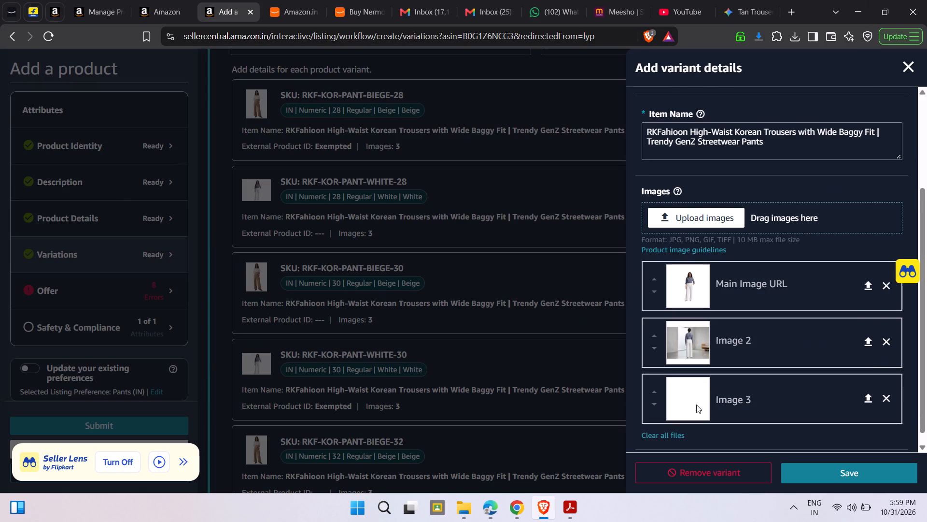
{"action": "scroll", "coordinate": [696, 405], "scroll_direction": "down", "scroll_amount": 3}
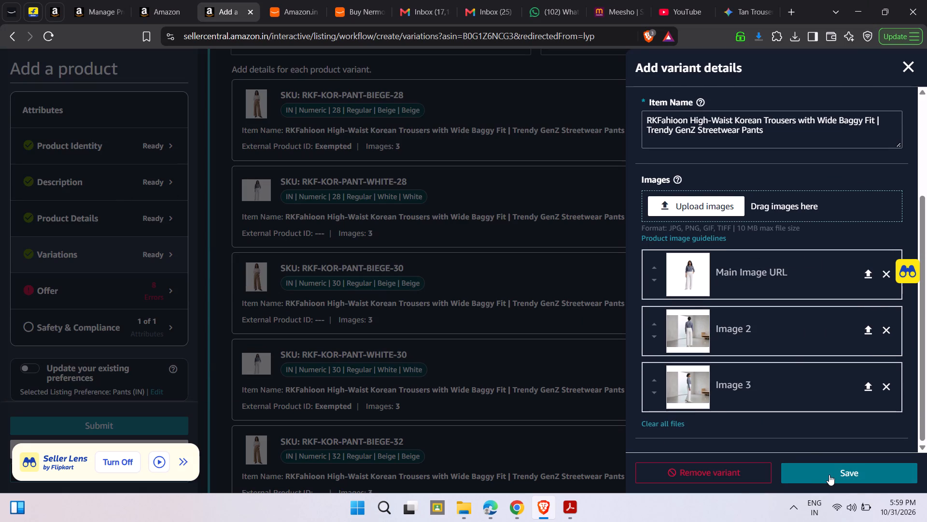
{"action": "left_click", "coordinate": [829, 475]}
Bulk-mark the variants as having no Product ID, apply and save it, keep the product name, and close the bulk editor.
{"action": "scroll", "coordinate": [495, 390], "scroll_direction": "up", "scroll_amount": 6}
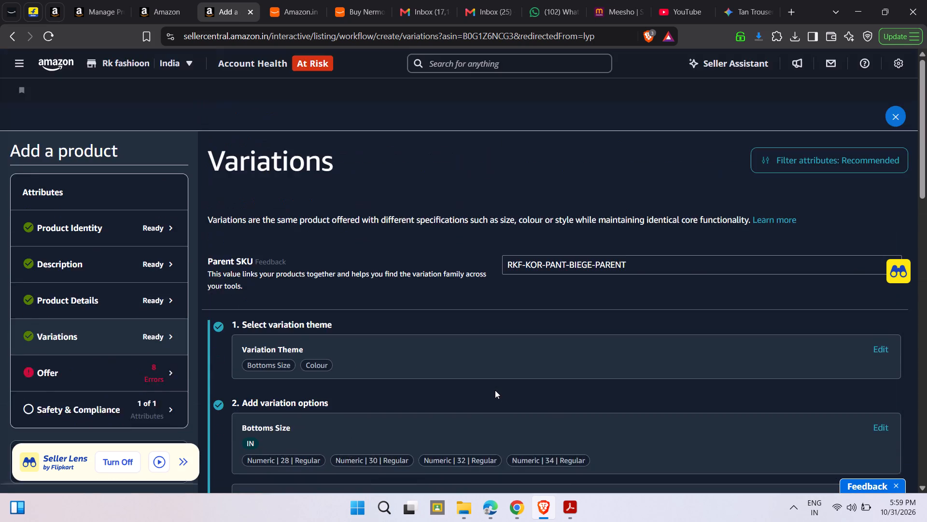
{"action": "scroll", "coordinate": [495, 390], "scroll_direction": "down", "scroll_amount": 7}
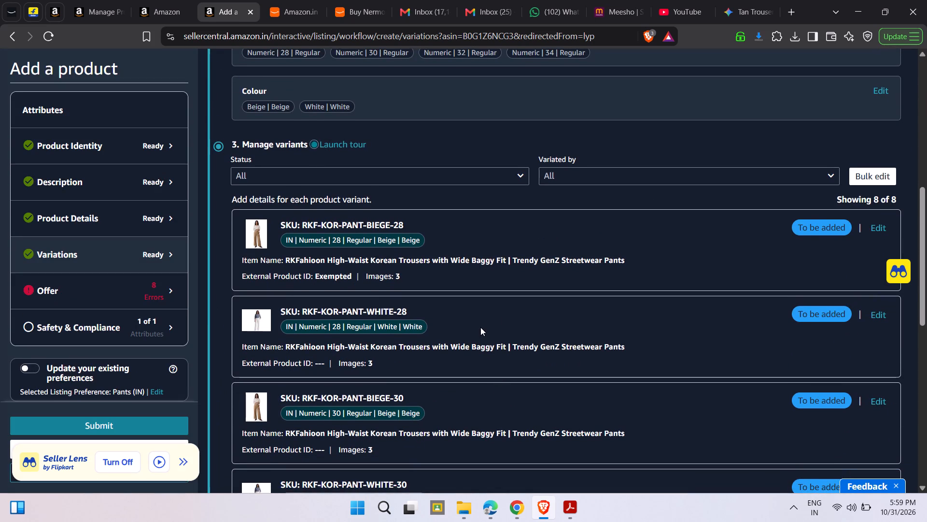
{"action": "left_click", "coordinate": [870, 175]}
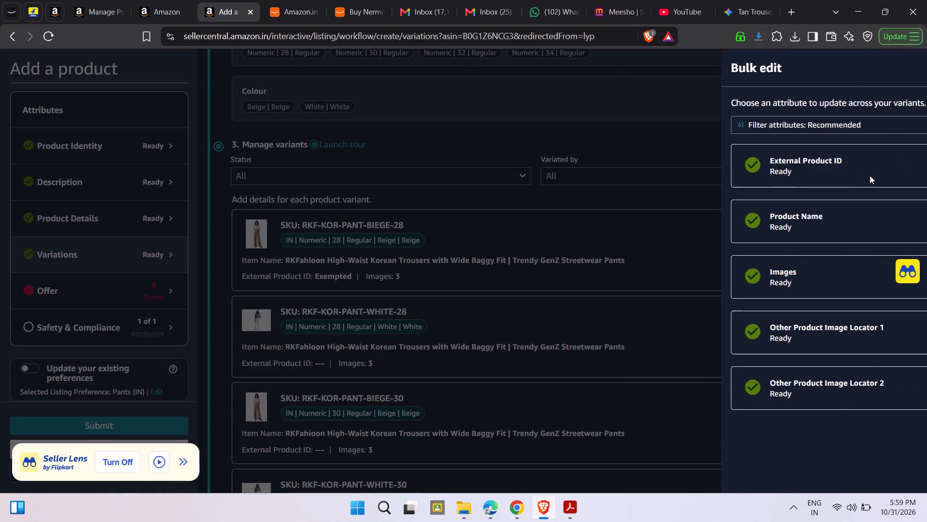
{"action": "left_click", "coordinate": [720, 169]}
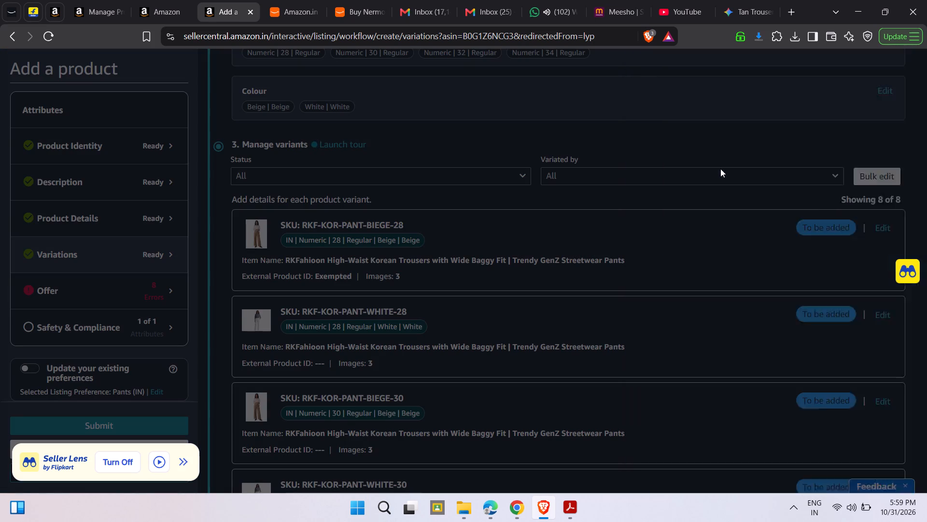
{"action": "left_click", "coordinate": [897, 199]}
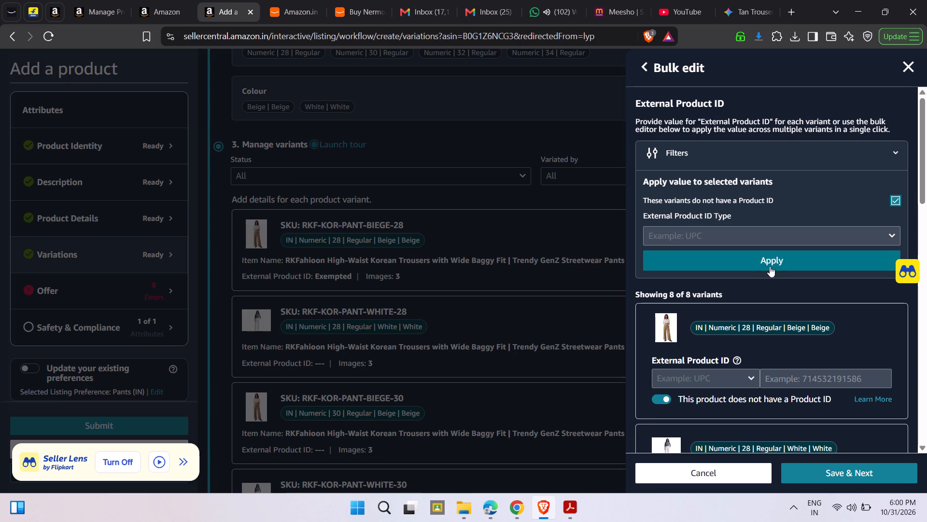
{"action": "left_click", "coordinate": [770, 265]}
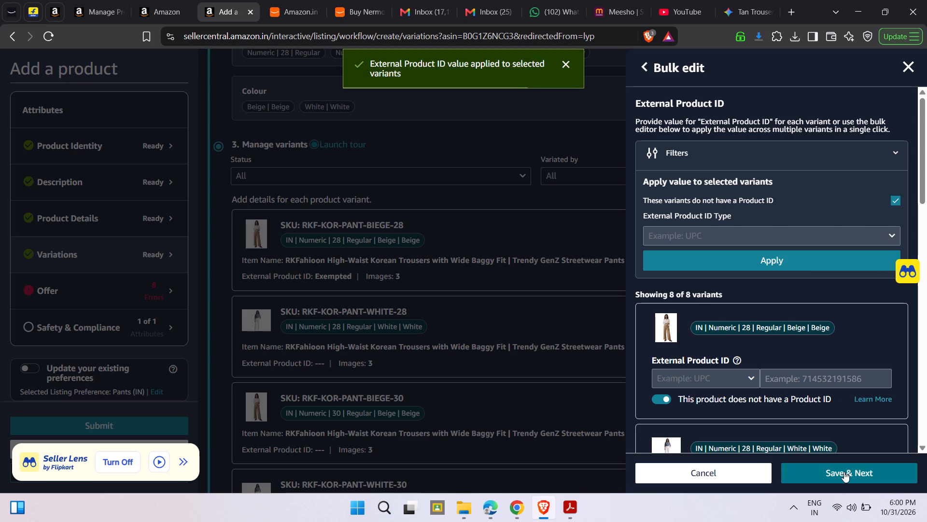
{"action": "left_click", "coordinate": [844, 472]}
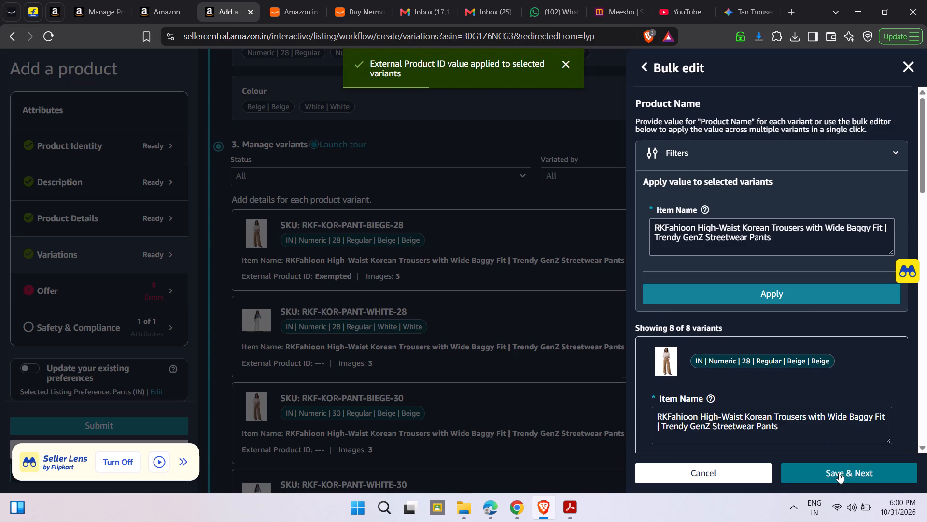
{"action": "left_click", "coordinate": [838, 473]}
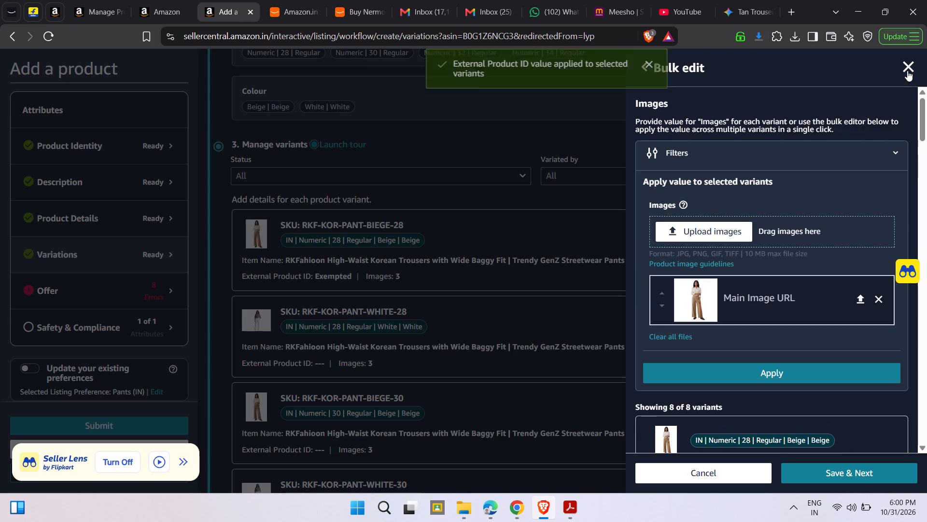
{"action": "left_click", "coordinate": [907, 71]}
Continue from the variations to the Offer section.
{"action": "scroll", "coordinate": [540, 340], "scroll_direction": "down", "scroll_amount": 5}
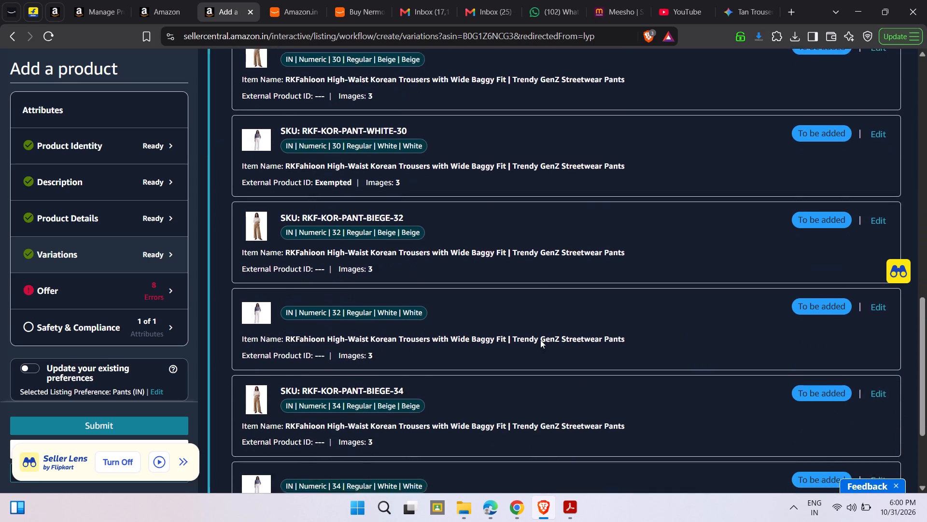
{"action": "scroll", "coordinate": [570, 410], "scroll_direction": "down", "scroll_amount": 7}
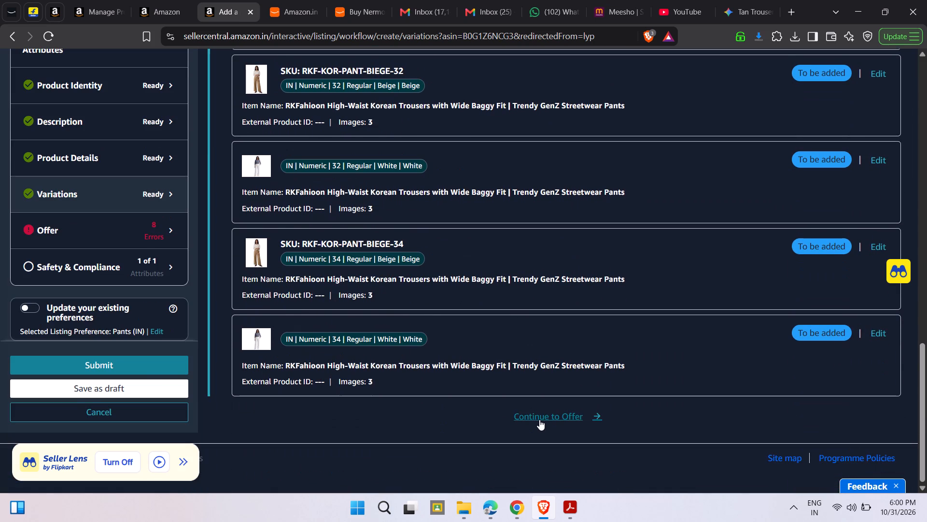
{"action": "left_click", "coordinate": [539, 420]}
Open the bulk editor for the offer's SKU attribute and check the variants' SKU entries.
{"action": "scroll", "coordinate": [413, 348], "scroll_direction": "down", "scroll_amount": 1}
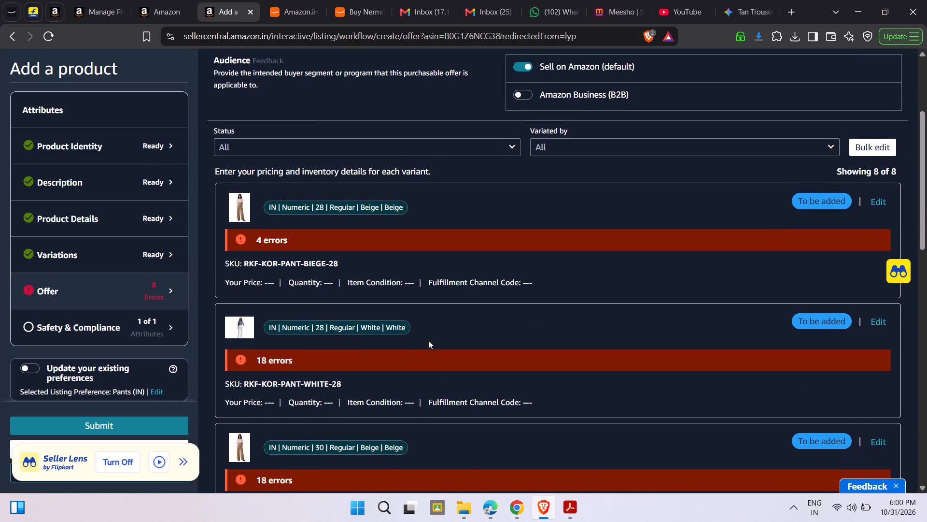
{"action": "left_click", "coordinate": [887, 151]}
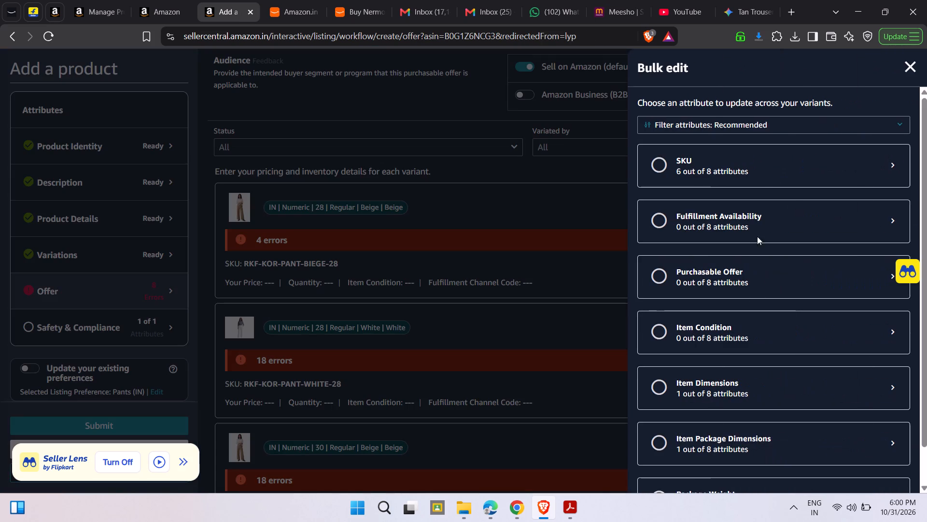
{"action": "left_click", "coordinate": [730, 157]}
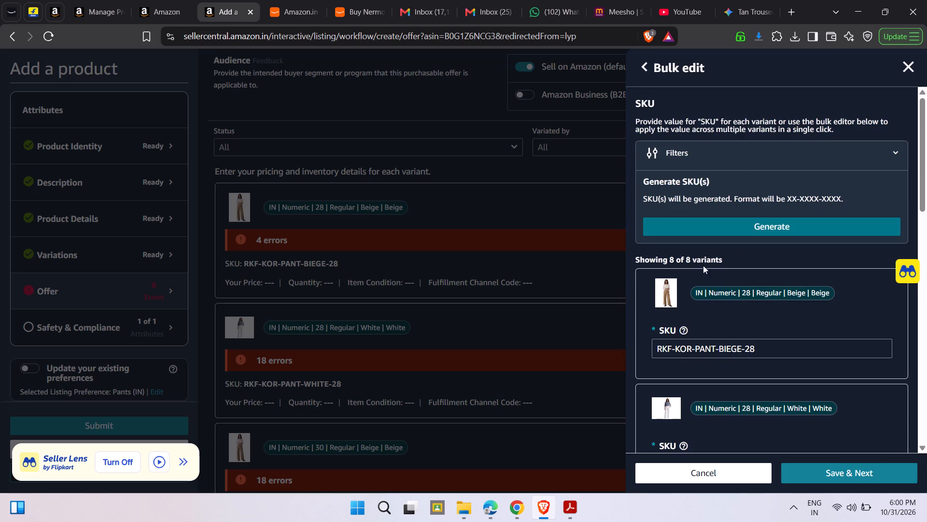
{"action": "scroll", "coordinate": [701, 364], "scroll_direction": "down", "scroll_amount": 2}
{"action": "scroll", "coordinate": [733, 395], "scroll_direction": "down", "scroll_amount": 2}
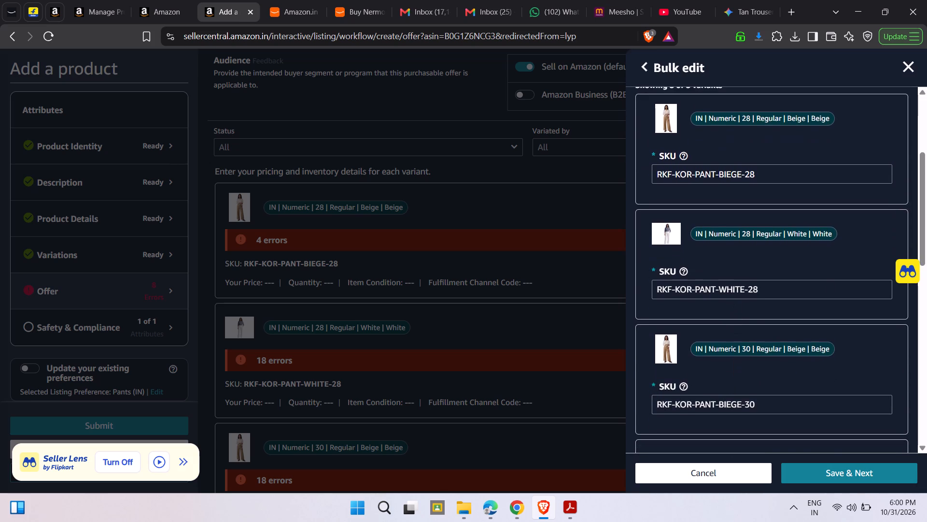
{"action": "scroll", "coordinate": [733, 395], "scroll_direction": "down", "scroll_amount": 7}
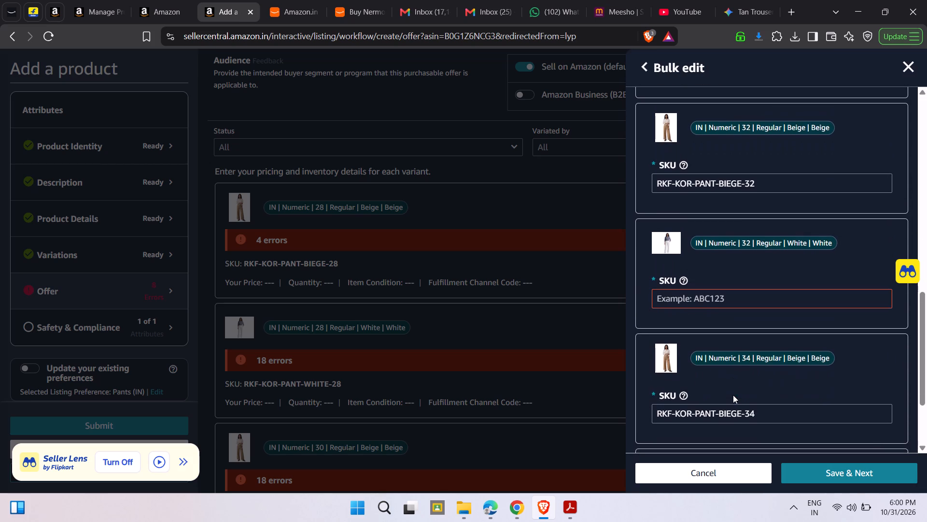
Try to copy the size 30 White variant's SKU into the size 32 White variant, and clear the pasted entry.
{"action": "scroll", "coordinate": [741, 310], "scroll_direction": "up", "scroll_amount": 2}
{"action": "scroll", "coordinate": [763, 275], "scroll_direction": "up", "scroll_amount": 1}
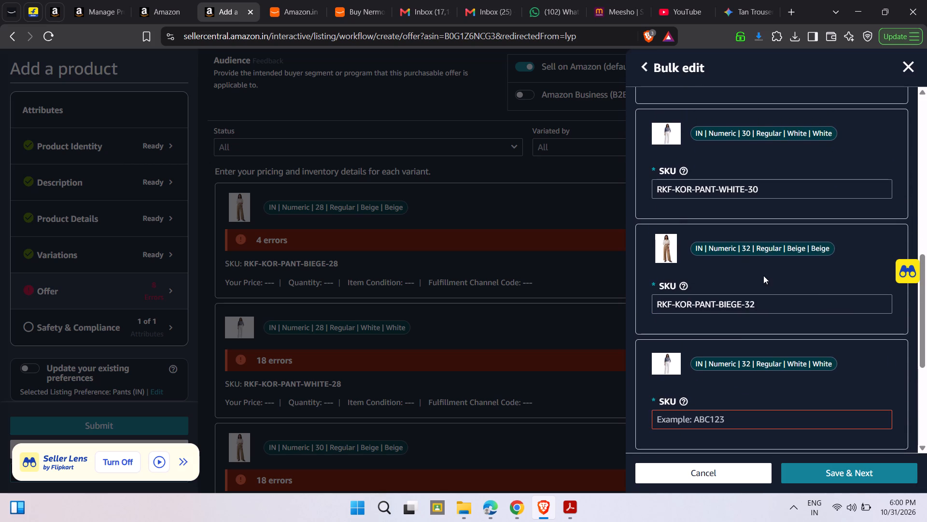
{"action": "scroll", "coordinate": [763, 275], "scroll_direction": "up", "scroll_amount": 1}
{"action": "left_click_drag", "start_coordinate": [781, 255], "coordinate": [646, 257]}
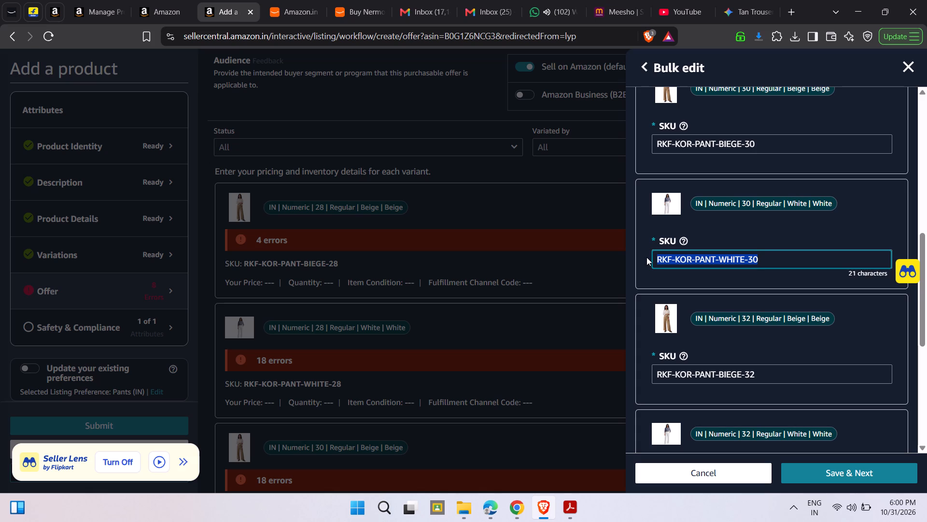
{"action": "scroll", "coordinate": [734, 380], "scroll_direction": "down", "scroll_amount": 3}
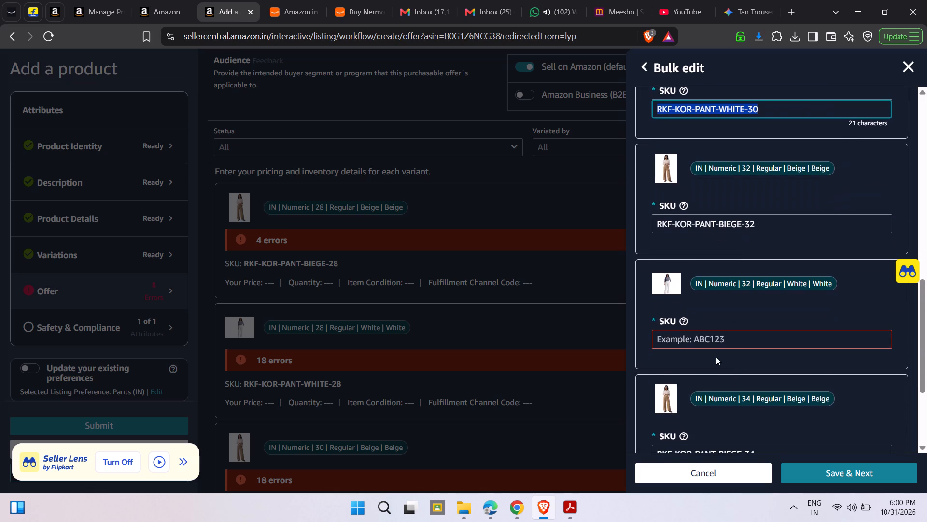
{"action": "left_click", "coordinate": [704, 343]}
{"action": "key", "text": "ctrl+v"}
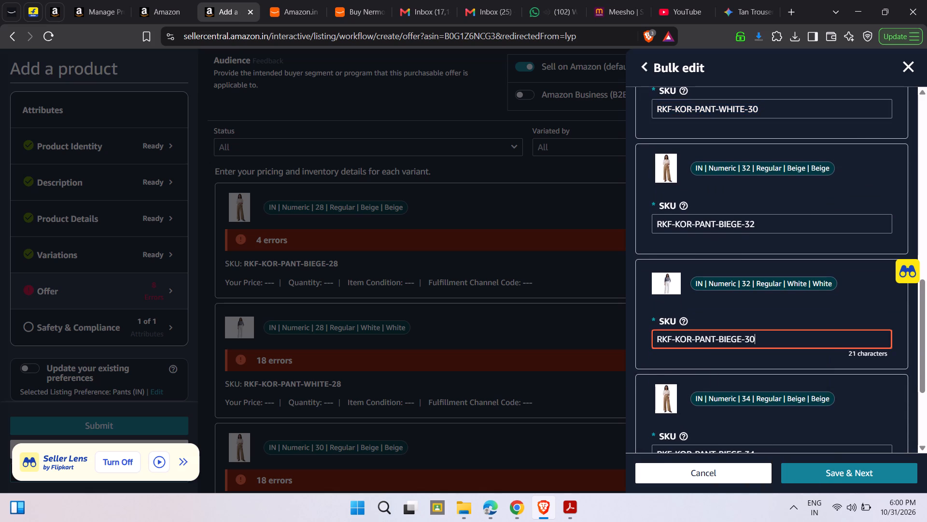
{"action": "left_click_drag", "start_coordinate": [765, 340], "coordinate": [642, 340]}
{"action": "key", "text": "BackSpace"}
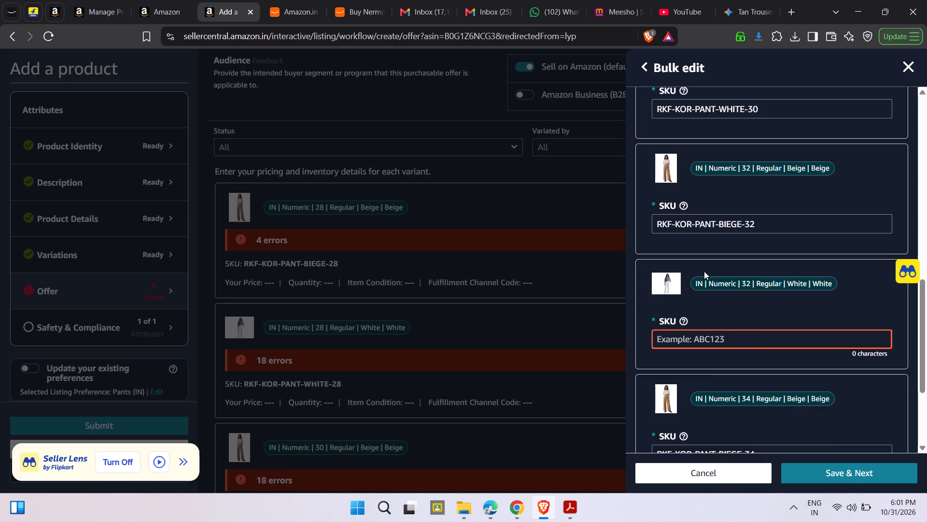
Copy the size 30 White variant's SKU into the size 32 White variant and change it to RKF-KOR-PANT-WHITE-32.
{"action": "scroll", "coordinate": [706, 270], "scroll_direction": "up", "scroll_amount": 1}
{"action": "left_click_drag", "start_coordinate": [762, 226], "coordinate": [653, 218]}
{"action": "key", "text": "ctrl+c"}
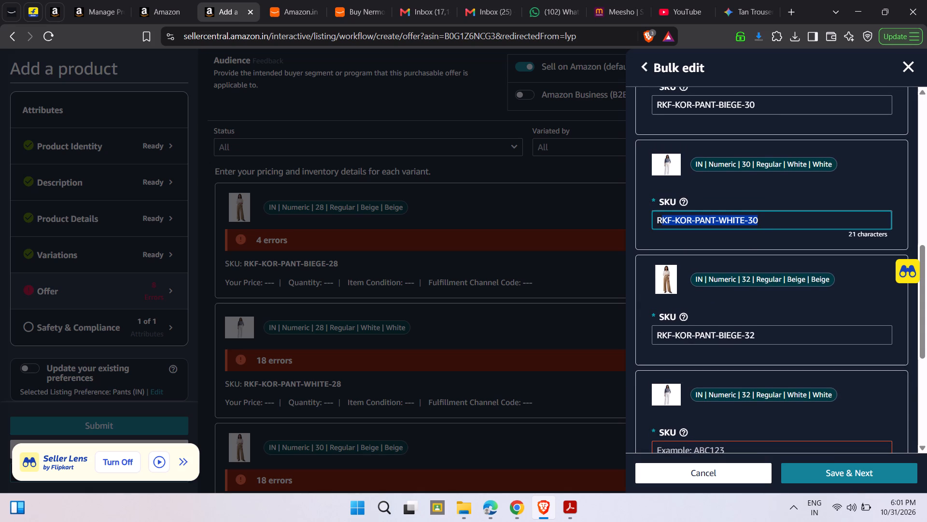
{"action": "scroll", "coordinate": [693, 335], "scroll_direction": "down", "scroll_amount": 2}
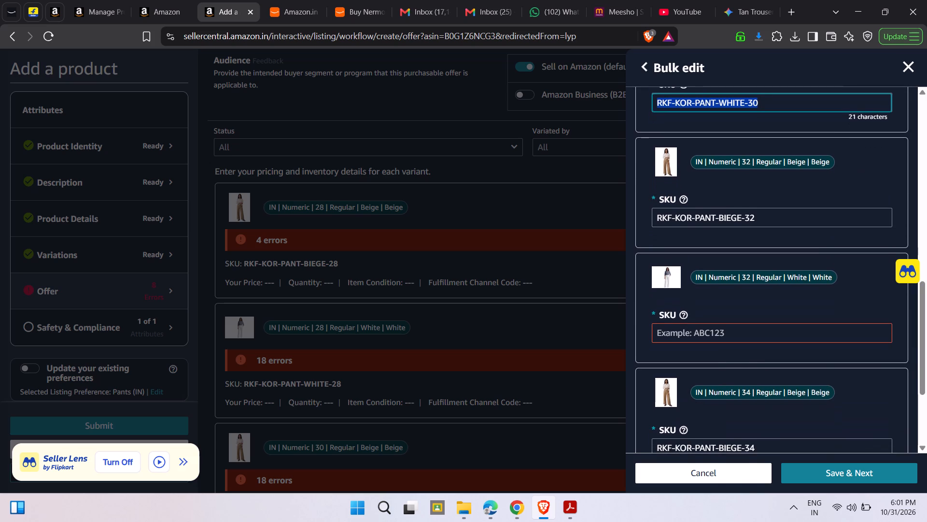
{"action": "left_click", "coordinate": [693, 337]}
{"action": "key", "text": "ctrl+v"}
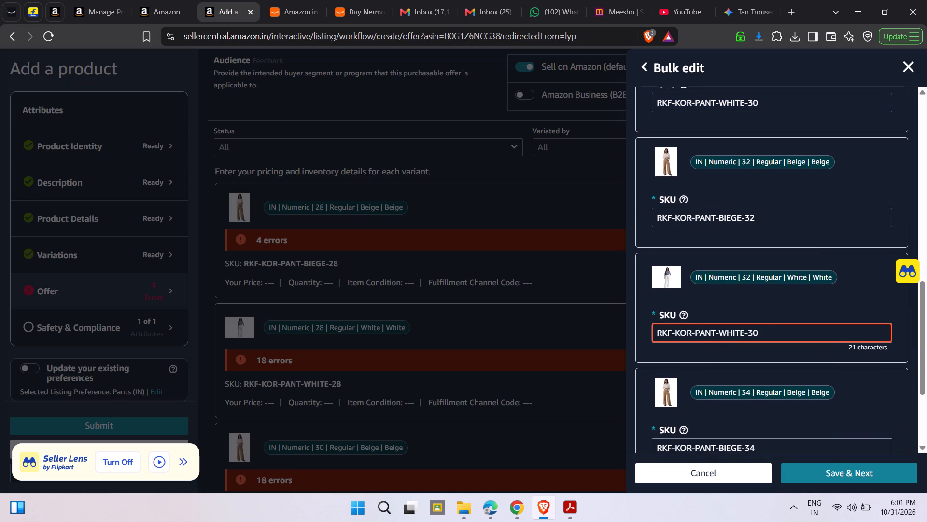
{"action": "key", "text": "BackSpace"}
{"action": "key", "text": "2"}
Fill the size 34 White variant's SKU from the copied SKU, changed to RKF-KOR-PANT-WHITE-34.
{"action": "scroll", "coordinate": [716, 389], "scroll_direction": "down", "scroll_amount": 3}
{"action": "scroll", "coordinate": [760, 309], "scroll_direction": "down", "scroll_amount": 1}
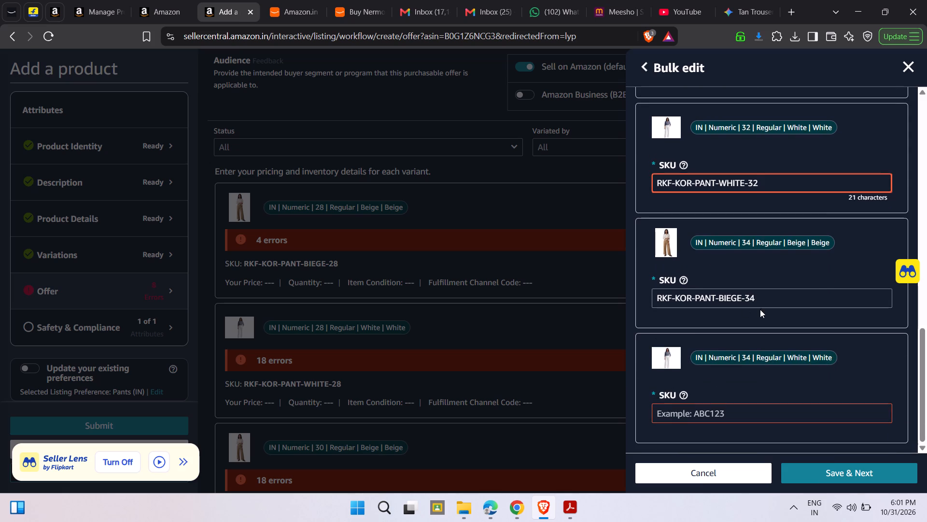
{"action": "scroll", "coordinate": [760, 309], "scroll_direction": "down", "scroll_amount": 1}
{"action": "left_click", "coordinate": [697, 423]}
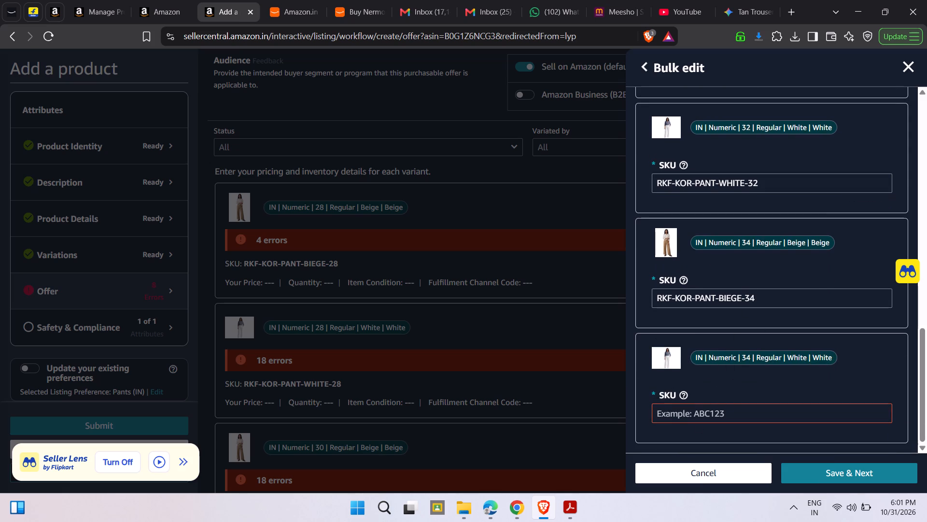
{"action": "left_click", "coordinate": [700, 411]}
{"action": "key", "text": "ctrl+v"}
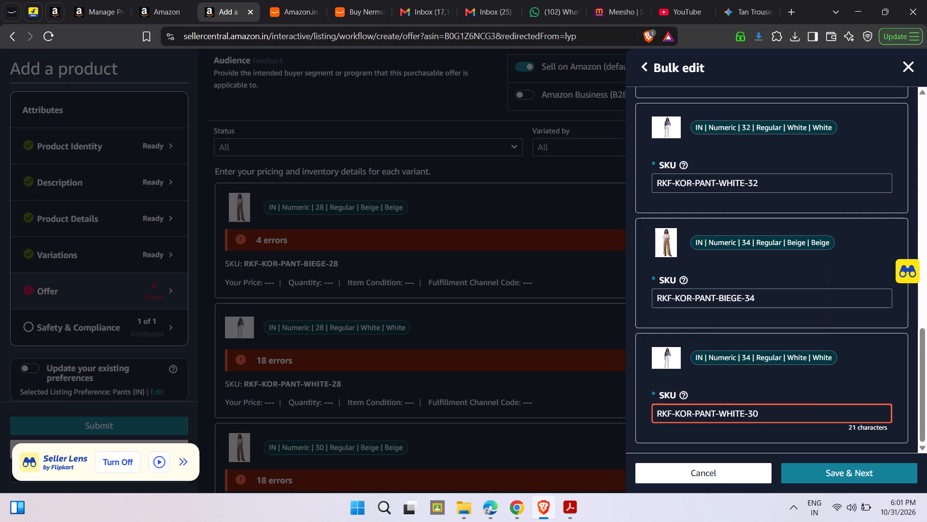
{"action": "key", "text": "BackSpace"}
{"action": "key", "text": "4"}
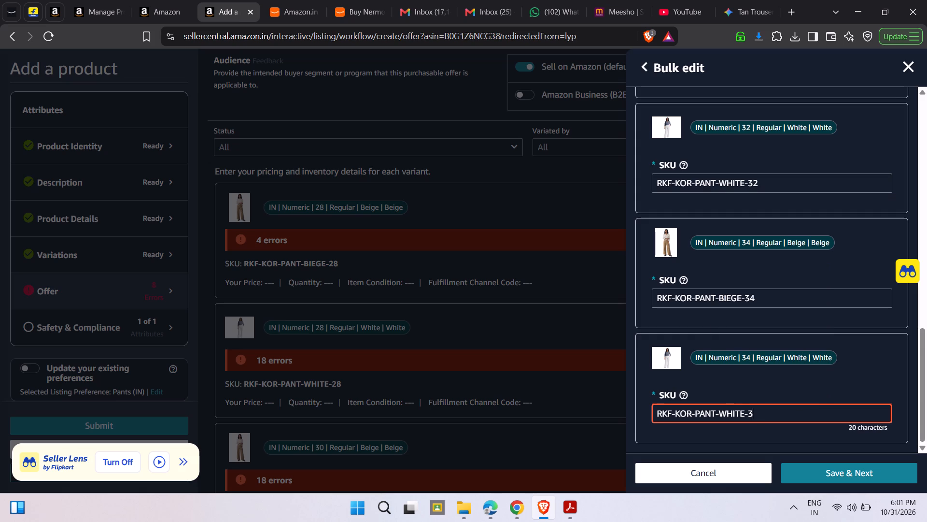
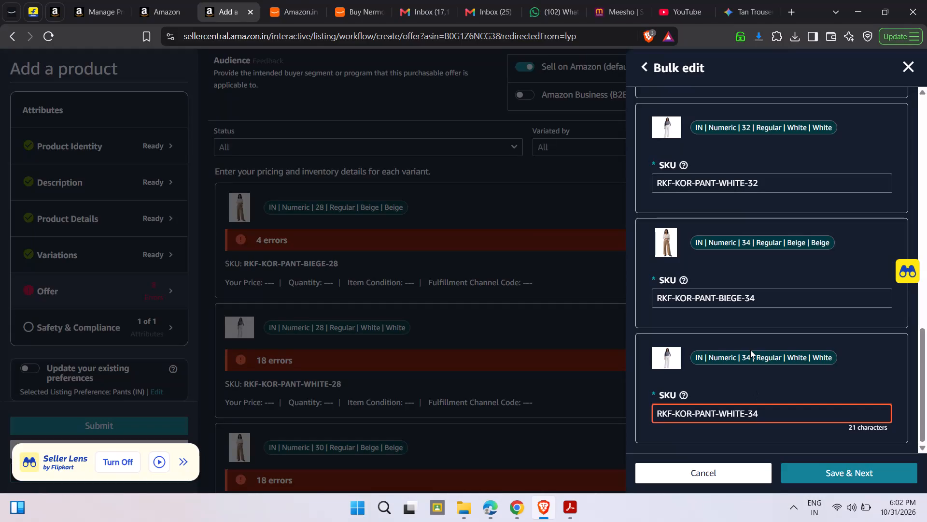
Review the SKU entries of all size and colour variants and save them.
{"action": "scroll", "coordinate": [750, 350], "scroll_direction": "down", "scroll_amount": 4}
{"action": "scroll", "coordinate": [750, 350], "scroll_direction": "up", "scroll_amount": 6}
{"action": "scroll", "coordinate": [750, 350], "scroll_direction": "down", "scroll_amount": 2}
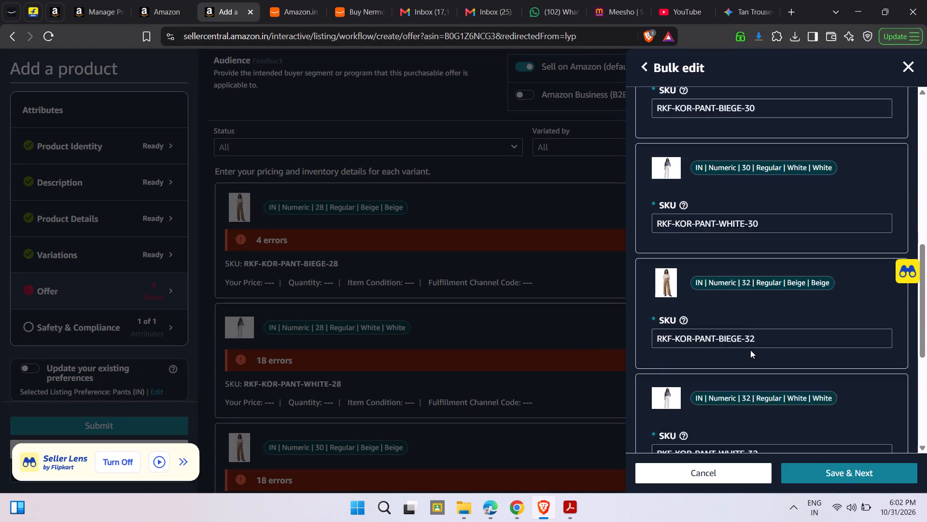
{"action": "scroll", "coordinate": [750, 350], "scroll_direction": "down", "scroll_amount": 4}
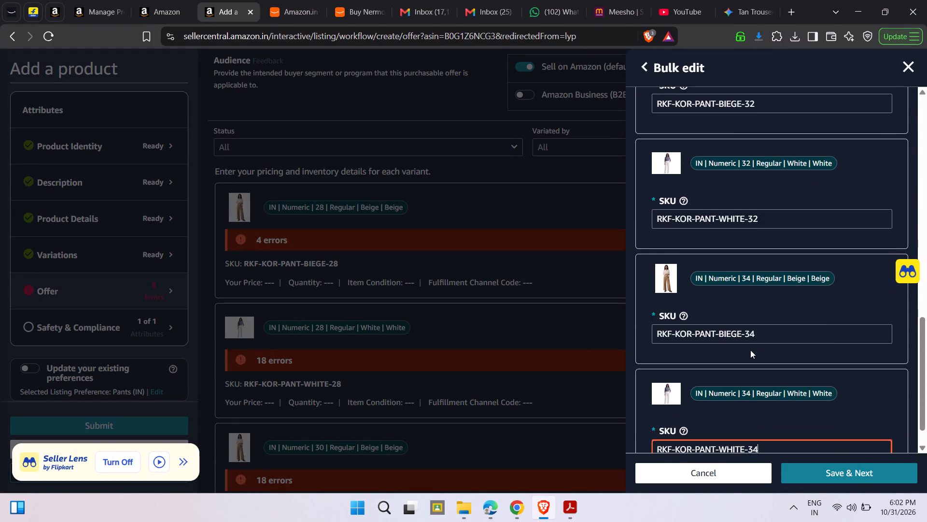
{"action": "scroll", "coordinate": [750, 350], "scroll_direction": "down", "scroll_amount": 2}
{"action": "scroll", "coordinate": [754, 400], "scroll_direction": "up", "scroll_amount": 2}
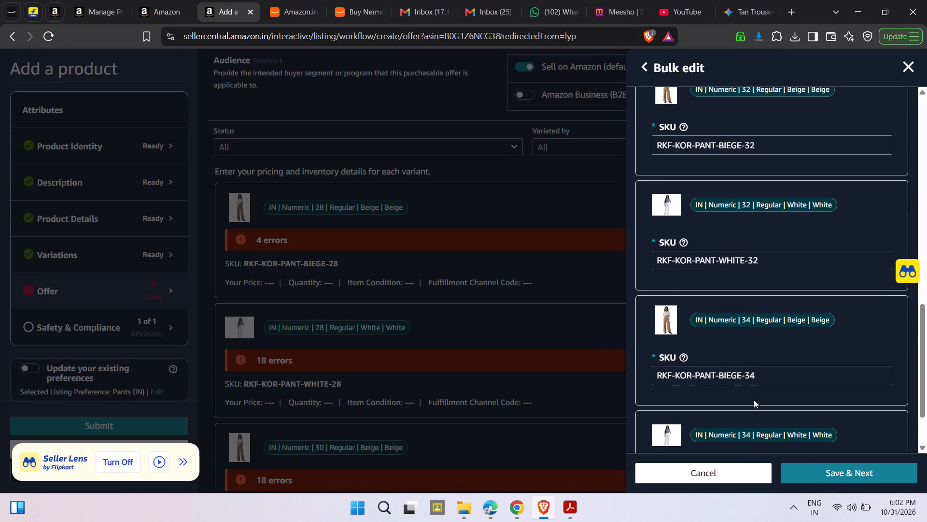
{"action": "scroll", "coordinate": [768, 377], "scroll_direction": "up", "scroll_amount": 2}
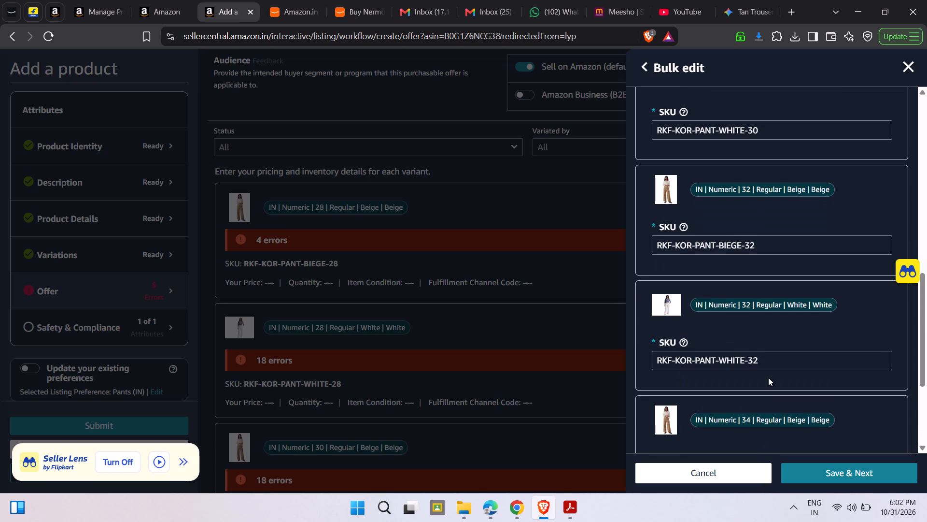
{"action": "scroll", "coordinate": [768, 377], "scroll_direction": "up", "scroll_amount": 2}
{"action": "scroll", "coordinate": [780, 339], "scroll_direction": "up", "scroll_amount": 1}
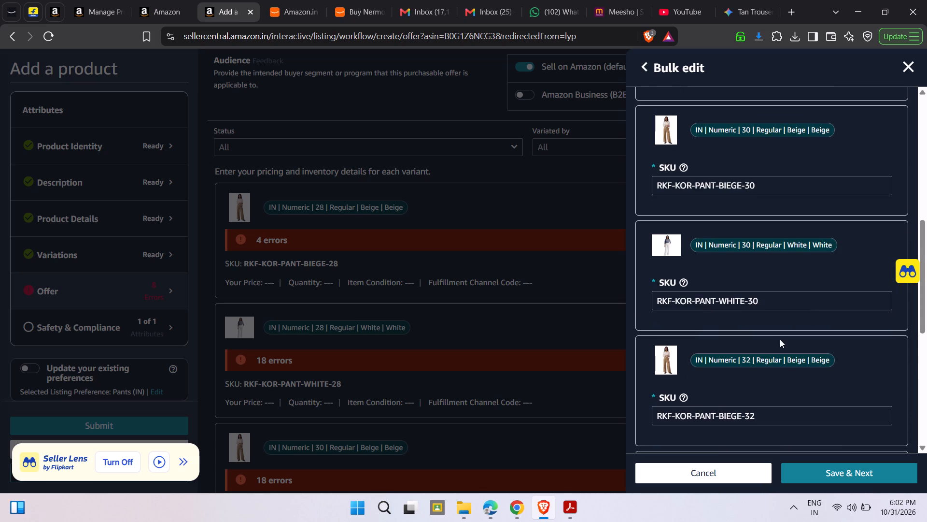
{"action": "scroll", "coordinate": [746, 376], "scroll_direction": "up", "scroll_amount": 9}
{"action": "scroll", "coordinate": [767, 360], "scroll_direction": "down", "scroll_amount": 4}
{"action": "left_click", "coordinate": [832, 474]}
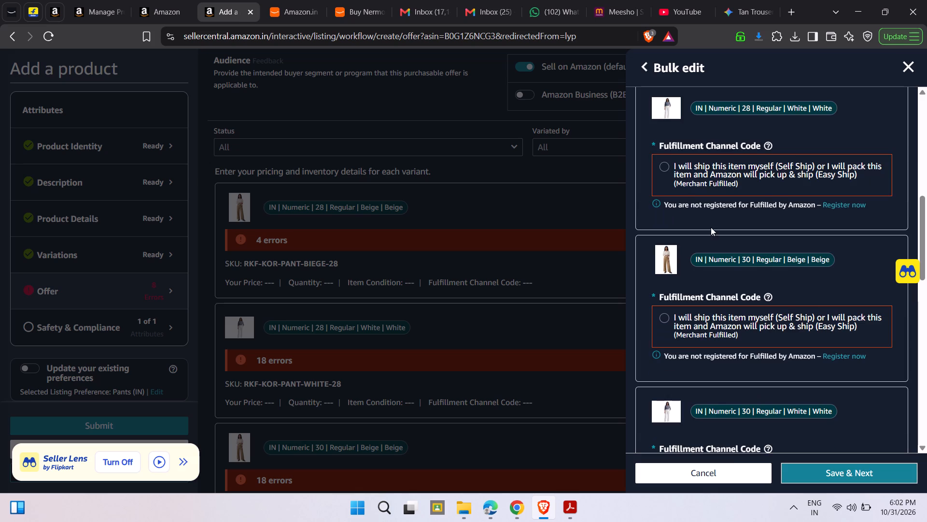
Apply Merchant Fulfilled shipping, quantity 100 and handling time 1 to all variants and save the Fulfillment Availability values.
{"action": "left_click", "coordinate": [684, 178]}
{"action": "scroll", "coordinate": [728, 232], "scroll_direction": "up", "scroll_amount": 8}
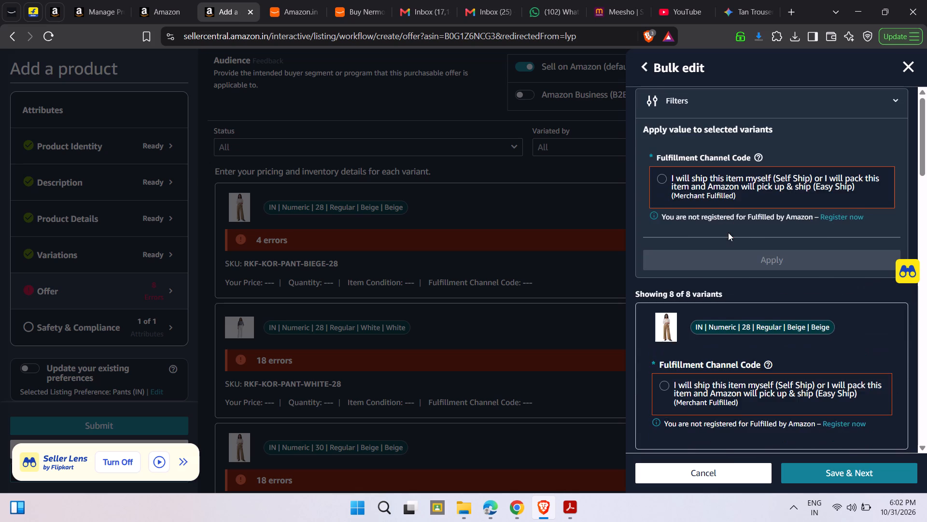
{"action": "left_click", "coordinate": [694, 226]}
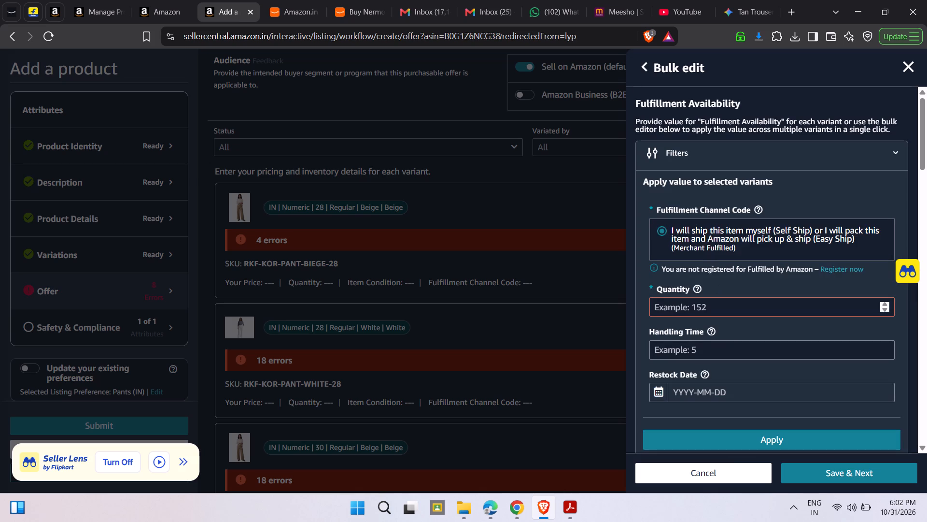
{"action": "left_click", "coordinate": [702, 304]}
{"action": "type", "text": "100"}
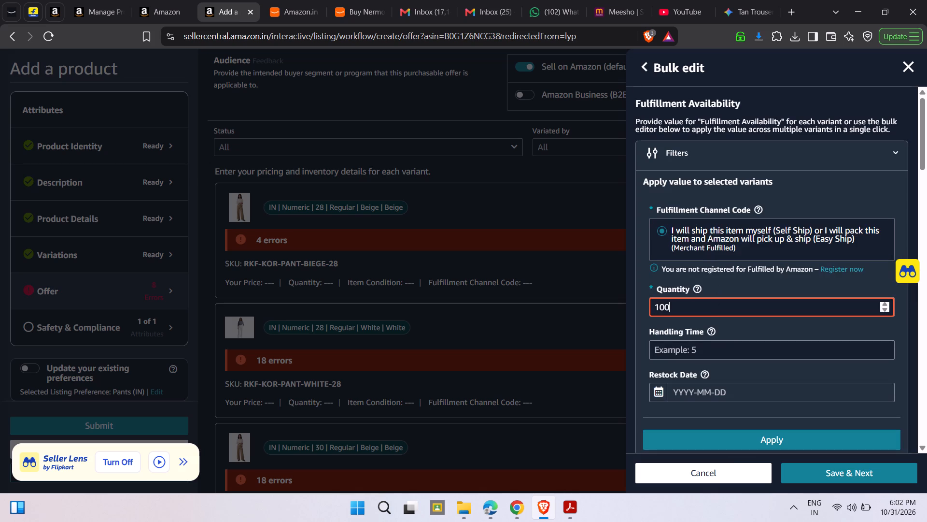
{"action": "left_click", "coordinate": [704, 353]}
{"action": "key", "text": "1"}
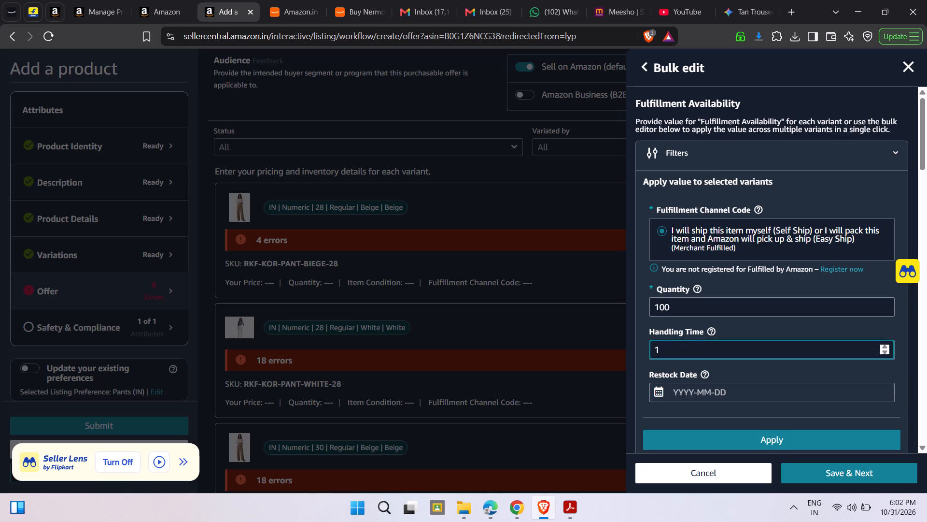
{"action": "left_click", "coordinate": [782, 442]}
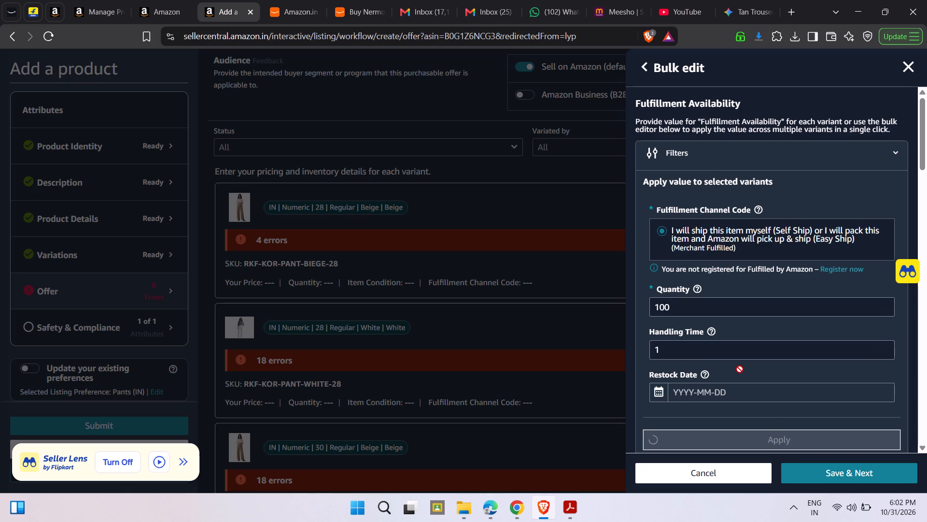
{"action": "scroll", "coordinate": [740, 369], "scroll_direction": "down", "scroll_amount": 3}
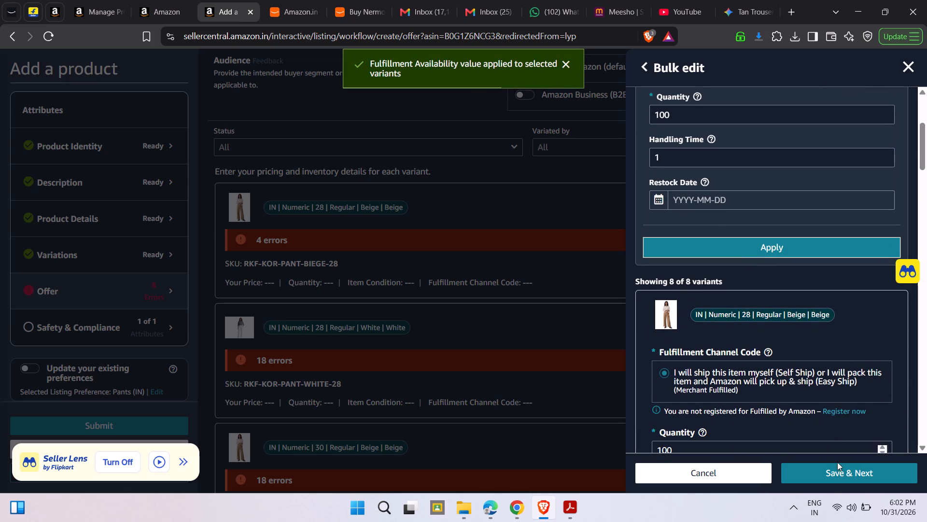
{"action": "left_click", "coordinate": [836, 478]}
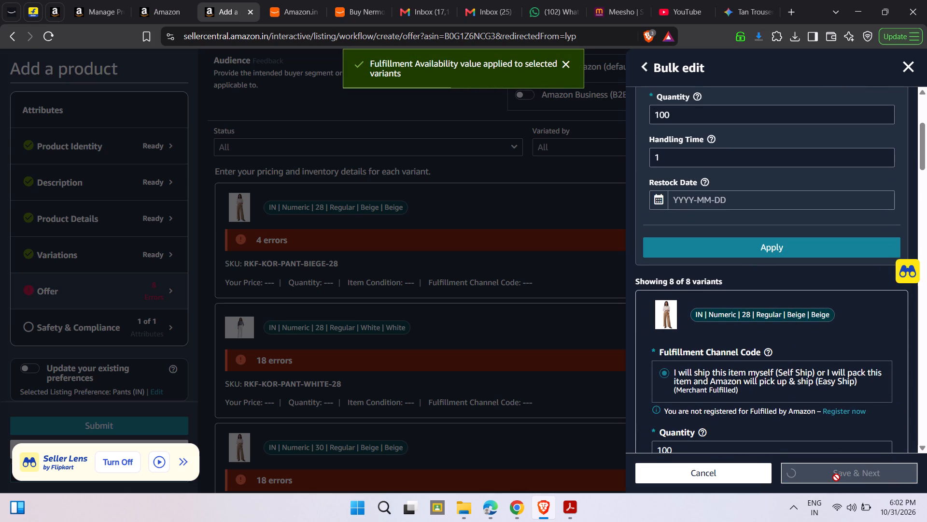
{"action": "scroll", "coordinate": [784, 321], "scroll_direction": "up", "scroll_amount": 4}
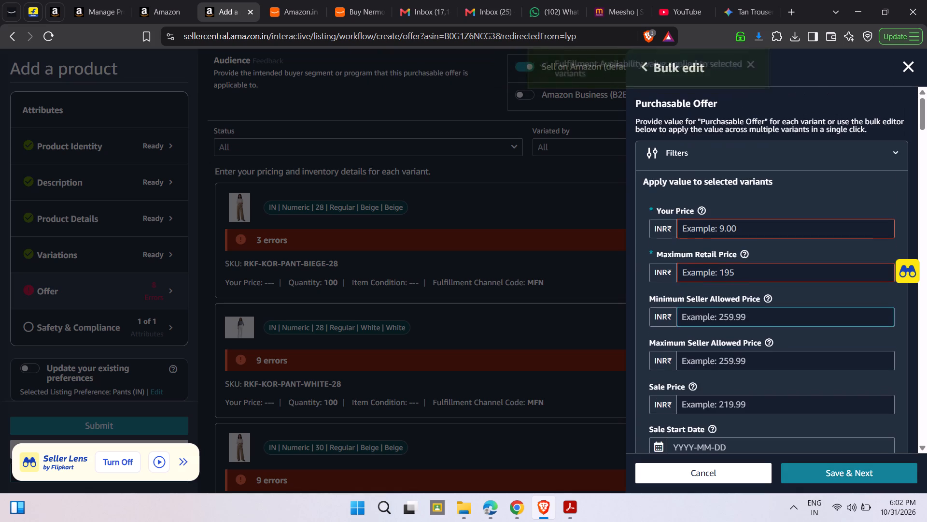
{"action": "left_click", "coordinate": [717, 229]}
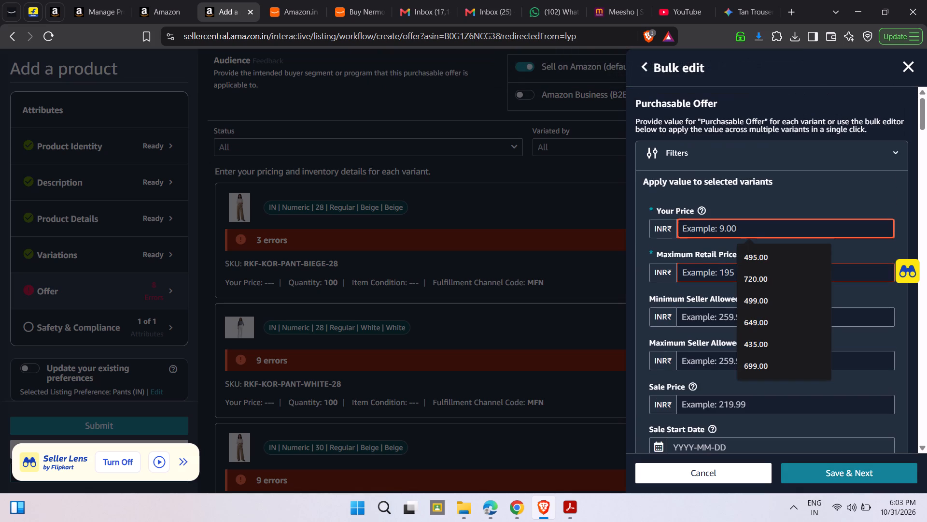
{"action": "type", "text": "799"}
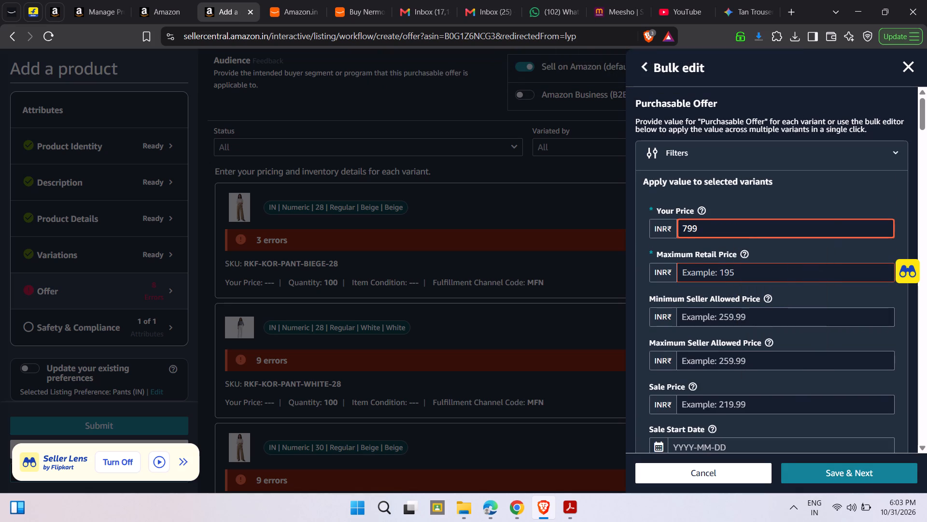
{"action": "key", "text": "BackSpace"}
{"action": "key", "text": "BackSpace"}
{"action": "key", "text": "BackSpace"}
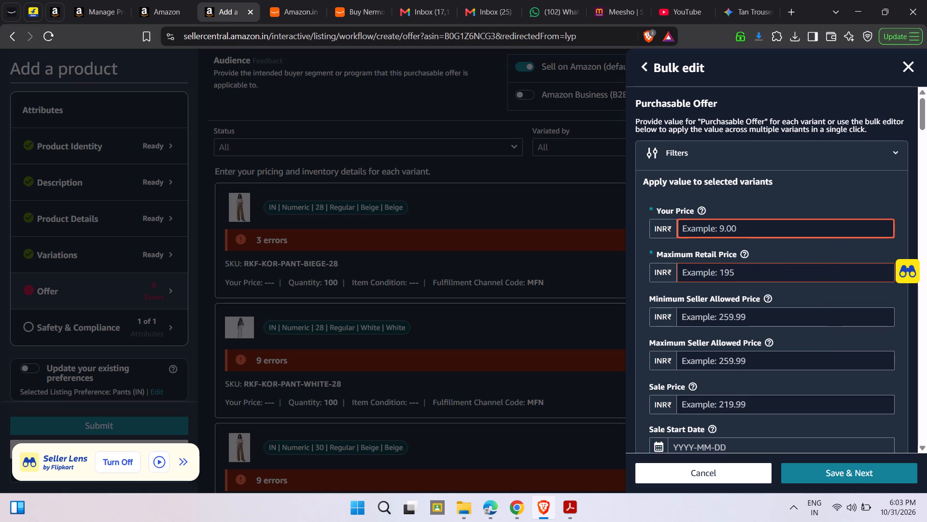
Apply a Maximum Retail Price of INR 799 and Your Price of INR 450 to all variants and save the offer.
{"action": "left_click", "coordinate": [711, 275]}
{"action": "type", "text": "799"}
{"action": "left_click", "coordinate": [722, 227]}
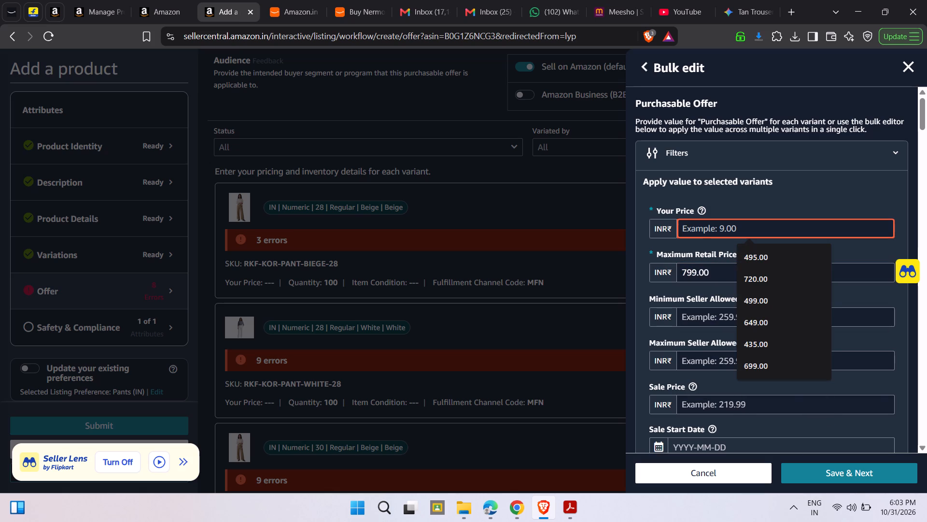
{"action": "type", "text": "450"}
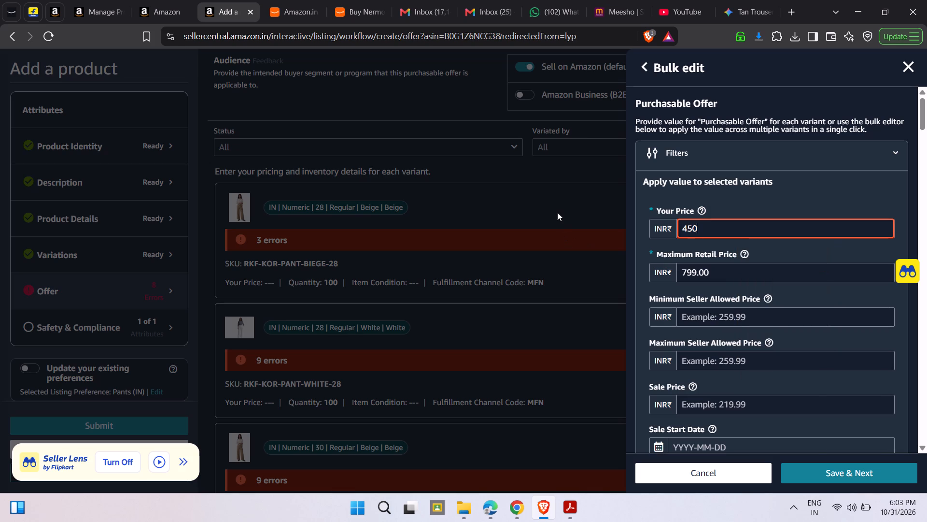
{"action": "left_click", "coordinate": [557, 212]}
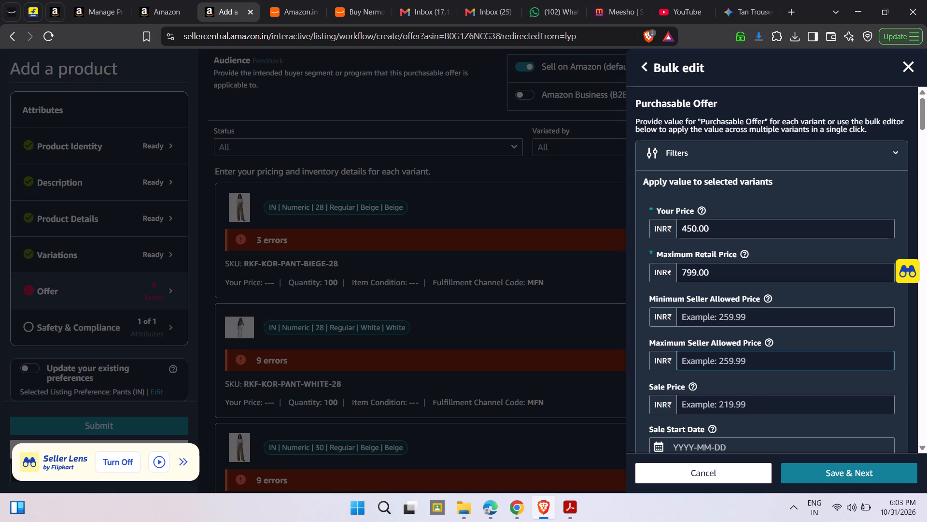
{"action": "scroll", "coordinate": [811, 379], "scroll_direction": "down", "scroll_amount": 1}
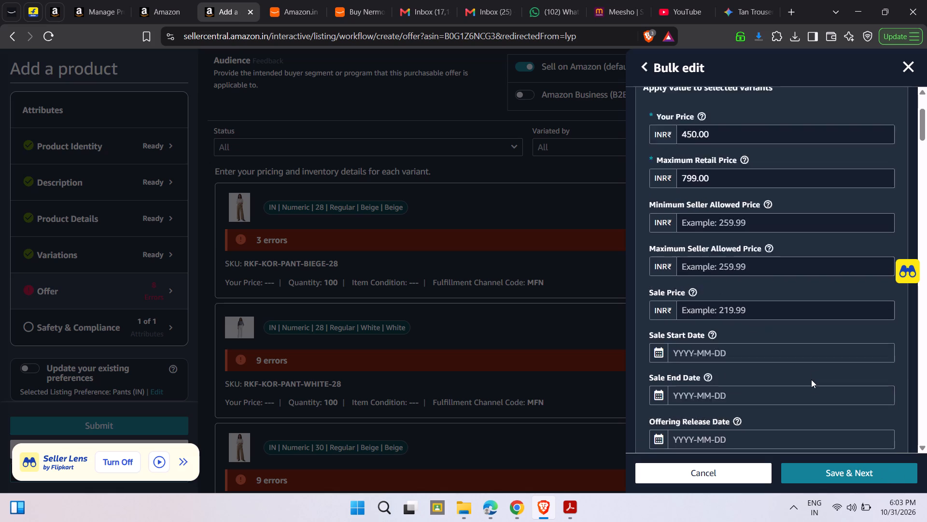
{"action": "scroll", "coordinate": [811, 379], "scroll_direction": "down", "scroll_amount": 2}
{"action": "left_click", "coordinate": [791, 389]}
{"action": "scroll", "coordinate": [789, 261], "scroll_direction": "up", "scroll_amount": 2}
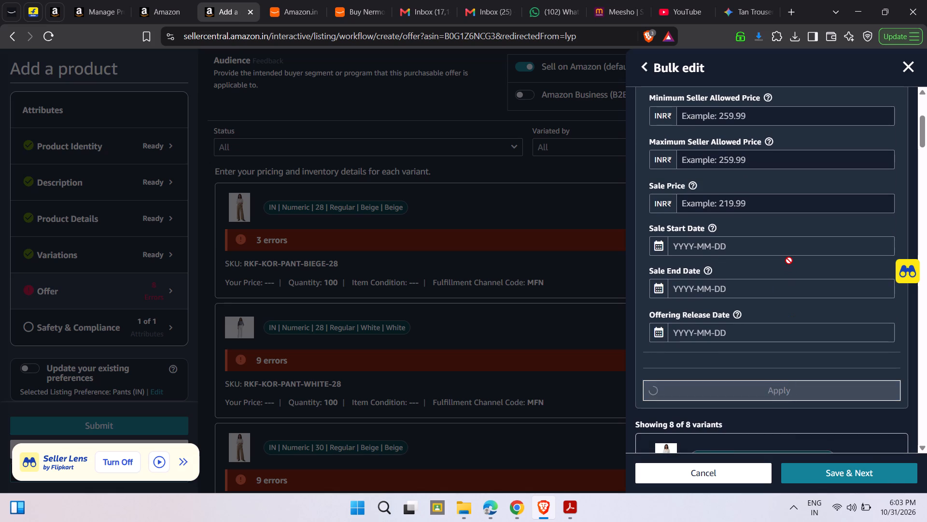
{"action": "scroll", "coordinate": [789, 261], "scroll_direction": "up", "scroll_amount": 1}
{"action": "scroll", "coordinate": [769, 295], "scroll_direction": "down", "scroll_amount": 1}
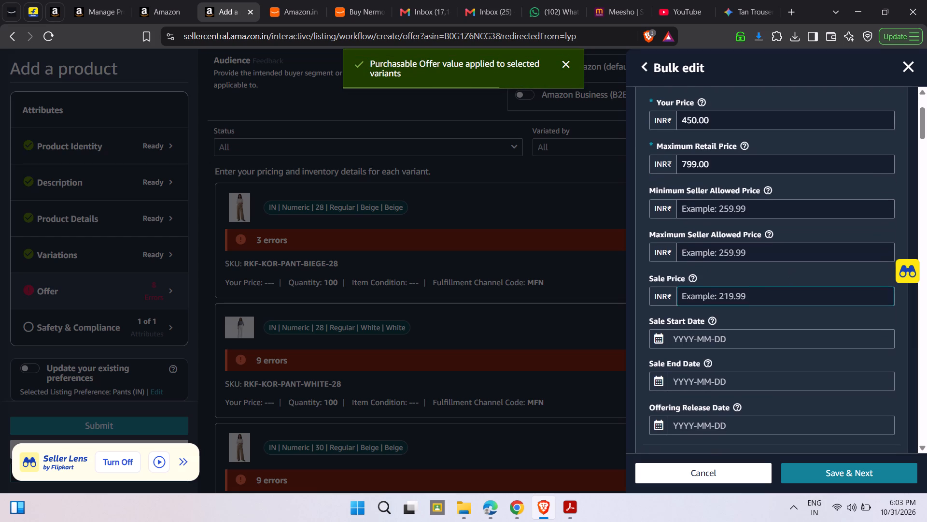
{"action": "scroll", "coordinate": [769, 295], "scroll_direction": "down", "scroll_amount": 1}
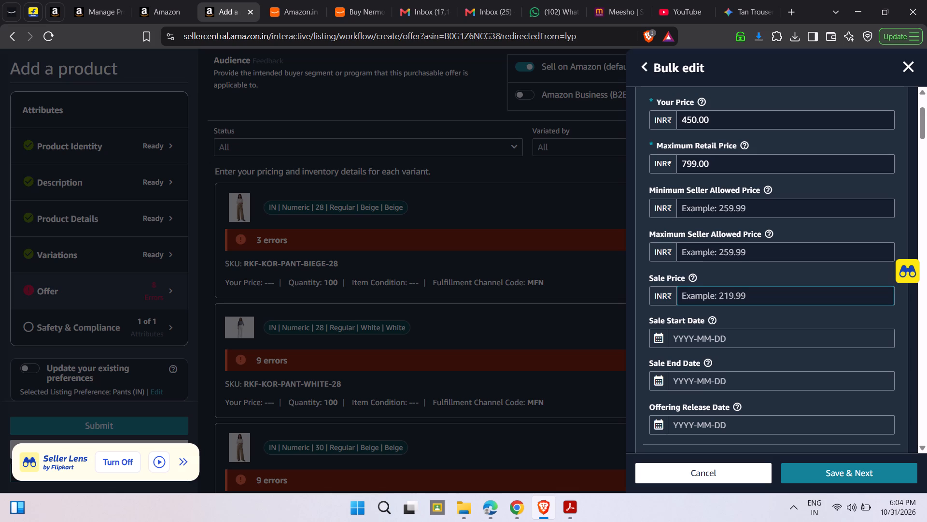
{"action": "left_click", "coordinate": [820, 466]}
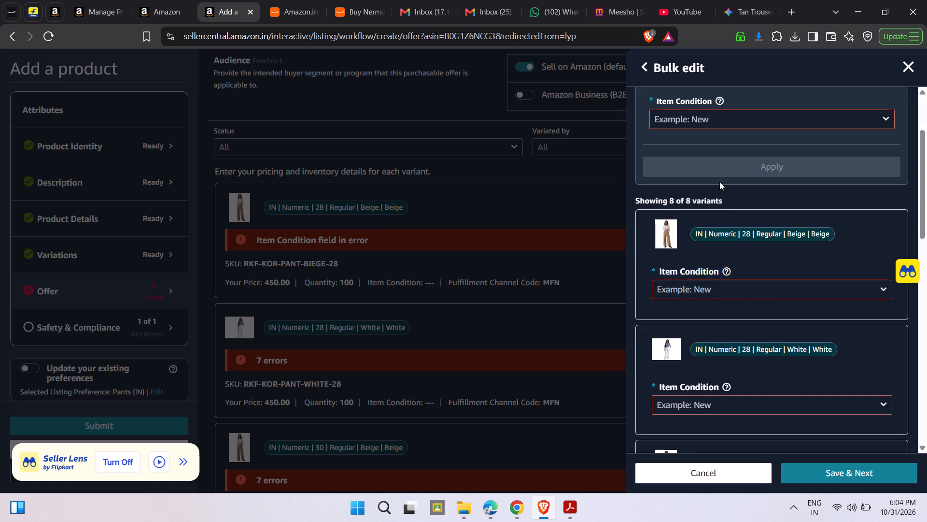
Apply the Item Condition New to all variants and save it.
{"action": "scroll", "coordinate": [719, 182], "scroll_direction": "up", "scroll_amount": 2}
{"action": "left_click", "coordinate": [702, 224]}
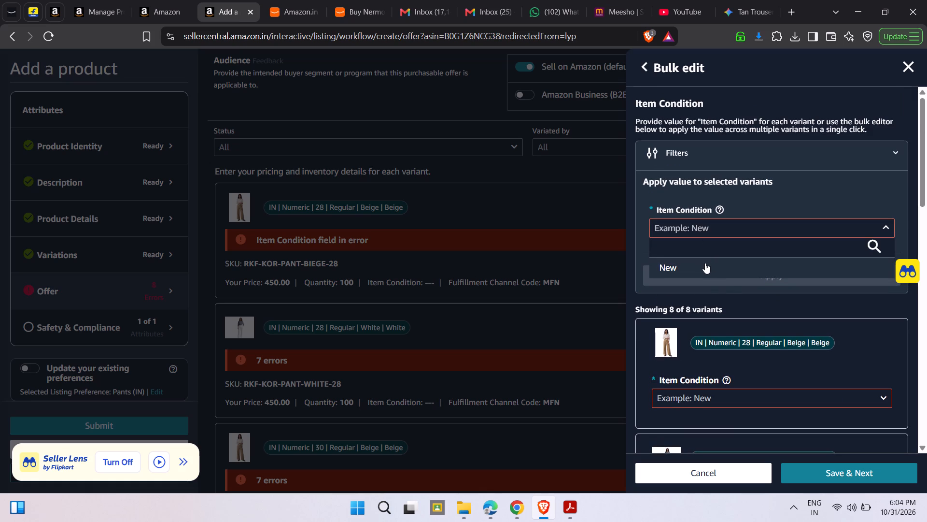
{"action": "left_click", "coordinate": [705, 263]}
{"action": "left_click", "coordinate": [739, 279]}
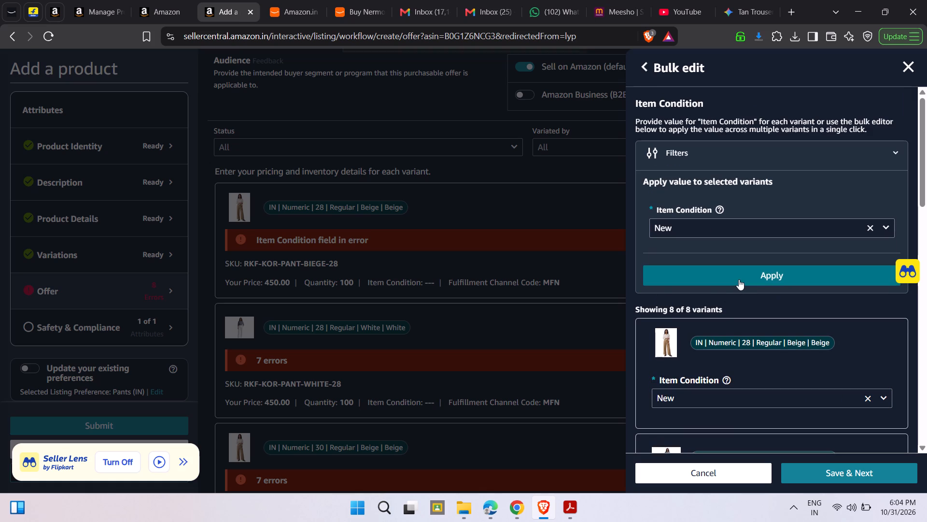
{"action": "left_click", "coordinate": [849, 478]}
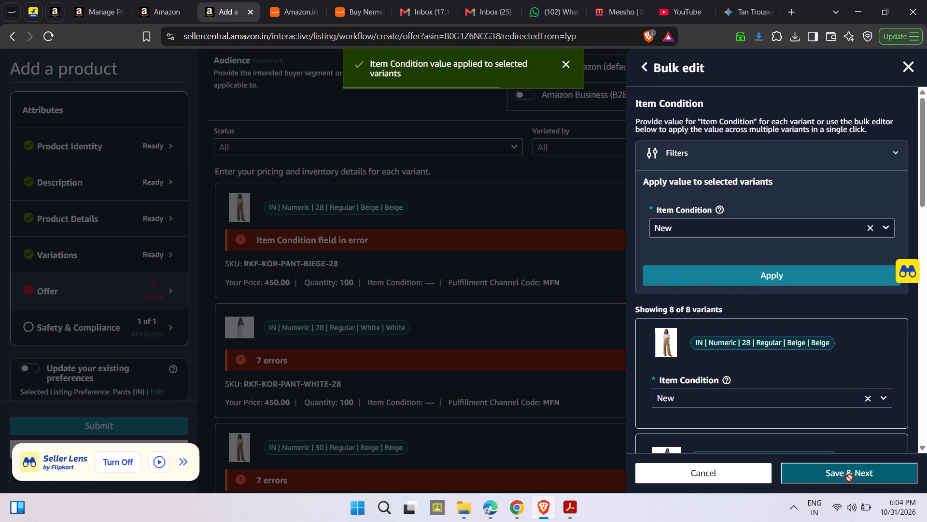
Set the bulk Item Length to 24 with Centimetres as its unit.
{"action": "scroll", "coordinate": [750, 313], "scroll_direction": "down", "scroll_amount": 1}
{"action": "scroll", "coordinate": [717, 212], "scroll_direction": "down", "scroll_amount": 3}
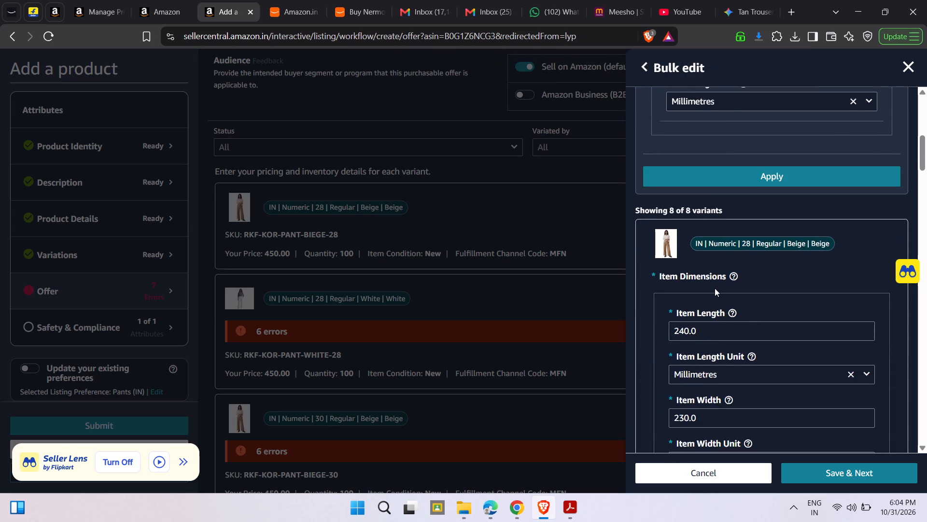
{"action": "scroll", "coordinate": [715, 288], "scroll_direction": "up", "scroll_amount": 3}
{"action": "scroll", "coordinate": [716, 246], "scroll_direction": "up", "scroll_amount": 2}
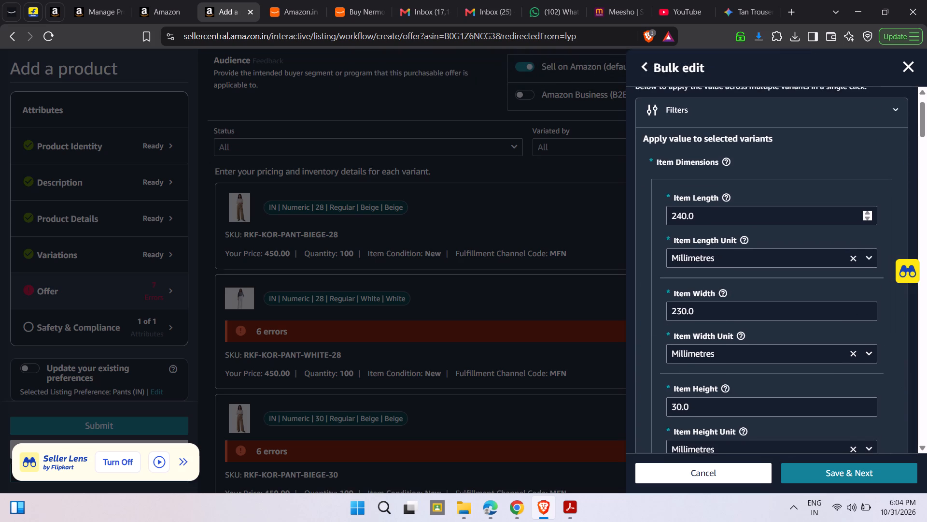
{"action": "left_click", "coordinate": [685, 212]}
{"action": "key", "text": "BackSpace"}
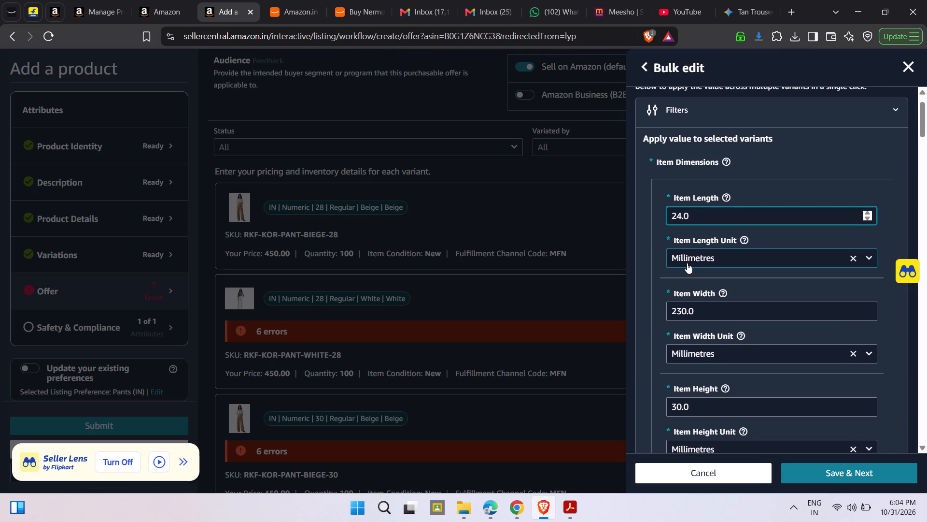
{"action": "left_click", "coordinate": [688, 262]}
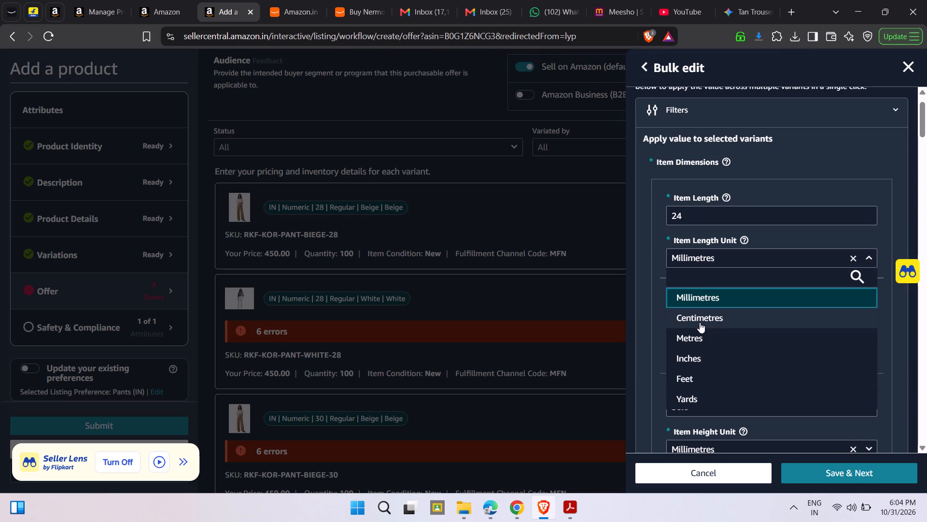
{"action": "left_click", "coordinate": [700, 322]}
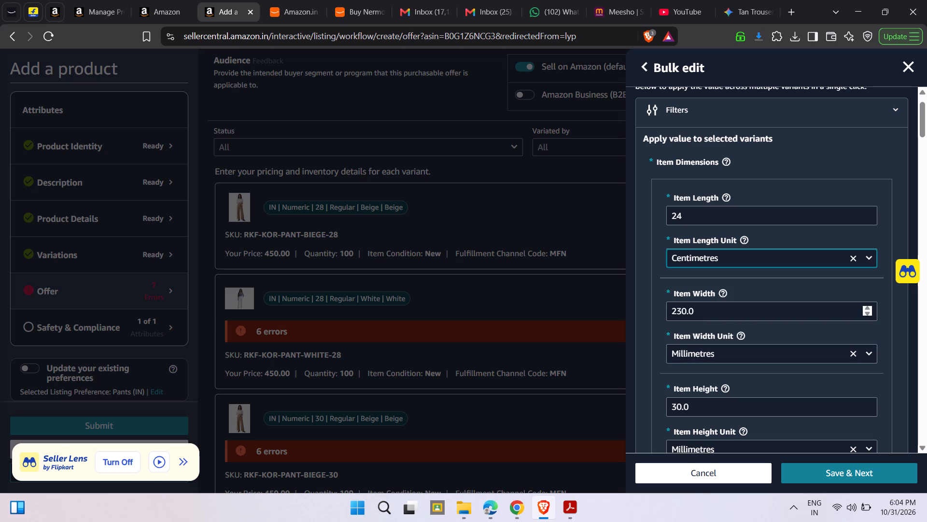
Set the bulk Item Width to 20 with Centimetres as its unit.
{"action": "left_click", "coordinate": [685, 310]}
{"action": "key", "text": "BackSpace"}
{"action": "key", "text": "BackSpace"}
{"action": "key", "text": "0"}
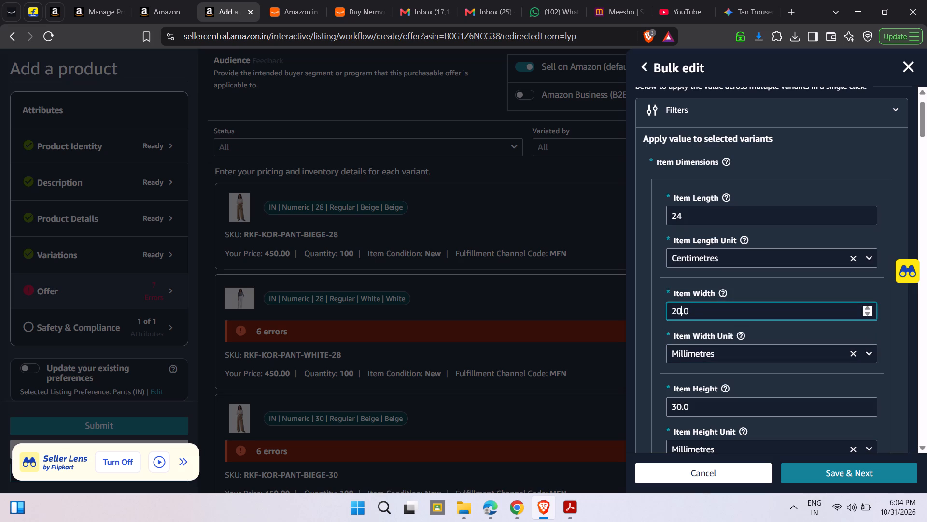
{"action": "left_click", "coordinate": [700, 354]}
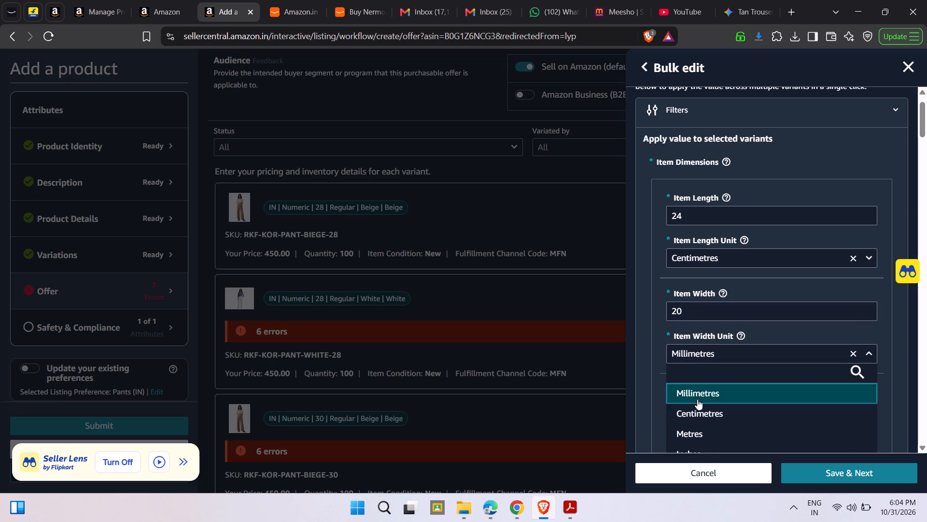
{"action": "left_click", "coordinate": [697, 415]}
Set the bulk Item Height to 5 Centimetres and apply the Item Dimensions to all variants.
{"action": "scroll", "coordinate": [697, 348], "scroll_direction": "down", "scroll_amount": 2}
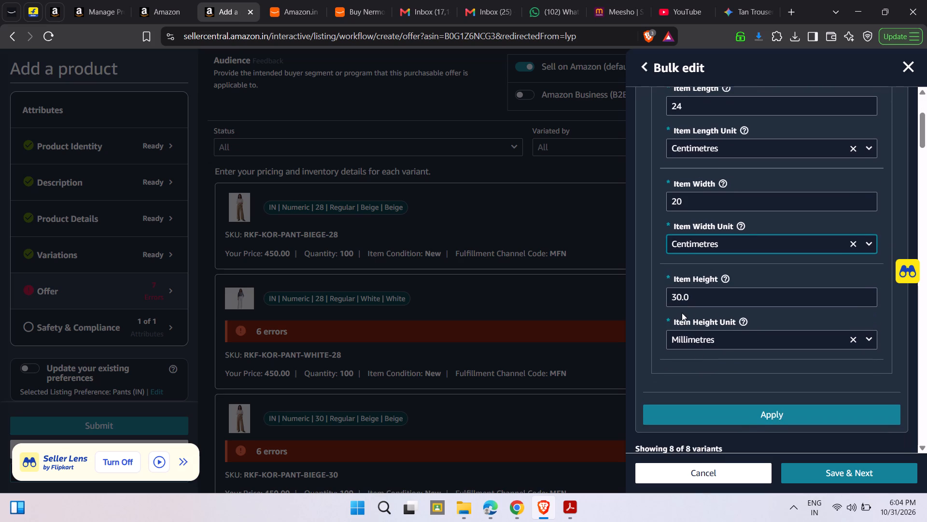
{"action": "left_click", "coordinate": [681, 295]}
{"action": "key", "text": "BackSpace"}
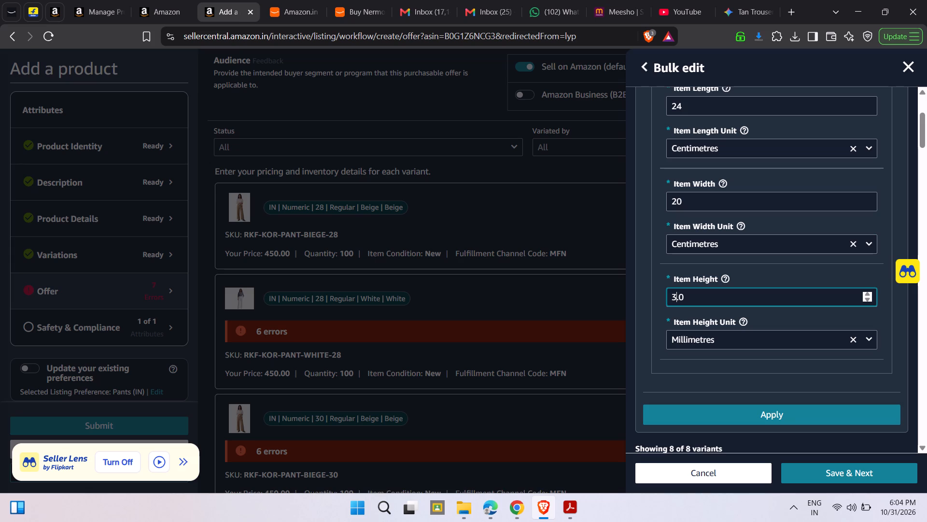
{"action": "key", "text": "BackSpace"}
{"action": "key", "text": "5"}
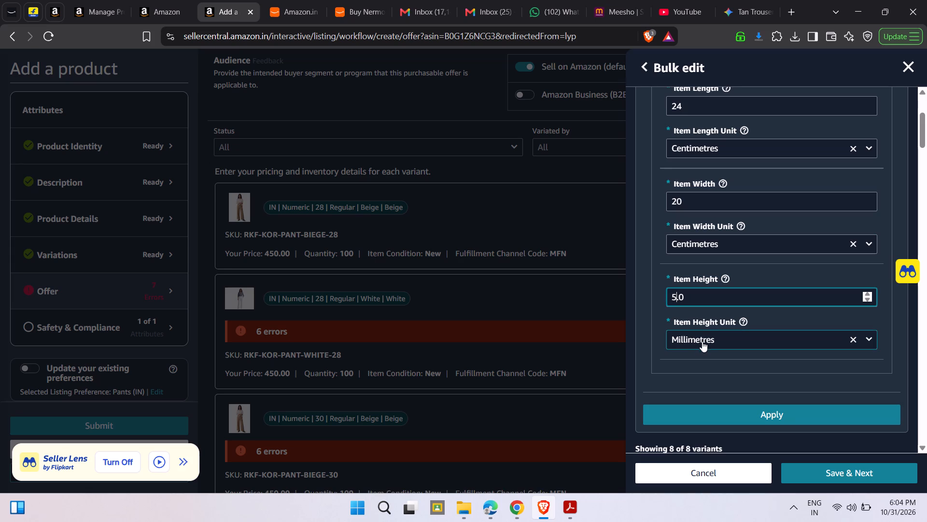
{"action": "left_click", "coordinate": [702, 340]}
{"action": "left_click", "coordinate": [692, 404]}
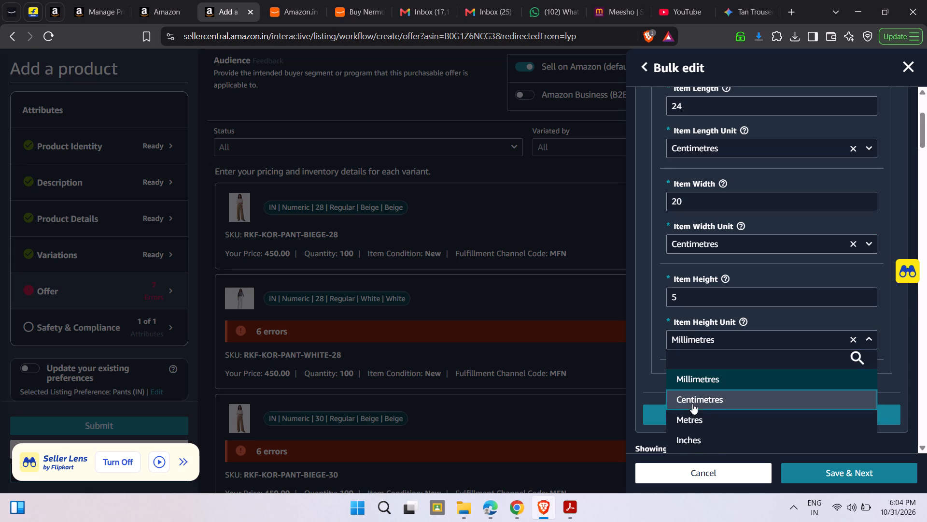
{"action": "left_click", "coordinate": [716, 415]}
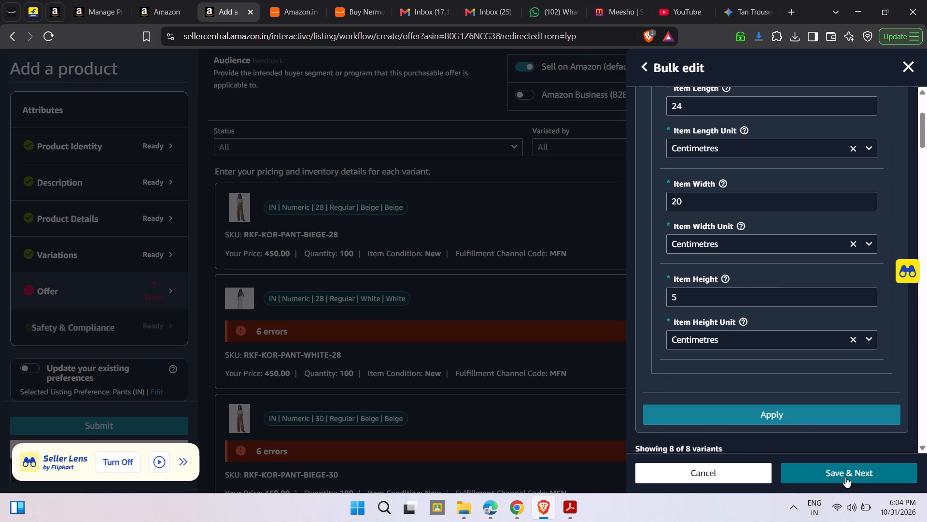
Check the Item Dimensions applied to the variants, save them and continue to the package dimensions.
{"action": "left_click", "coordinate": [844, 478]}
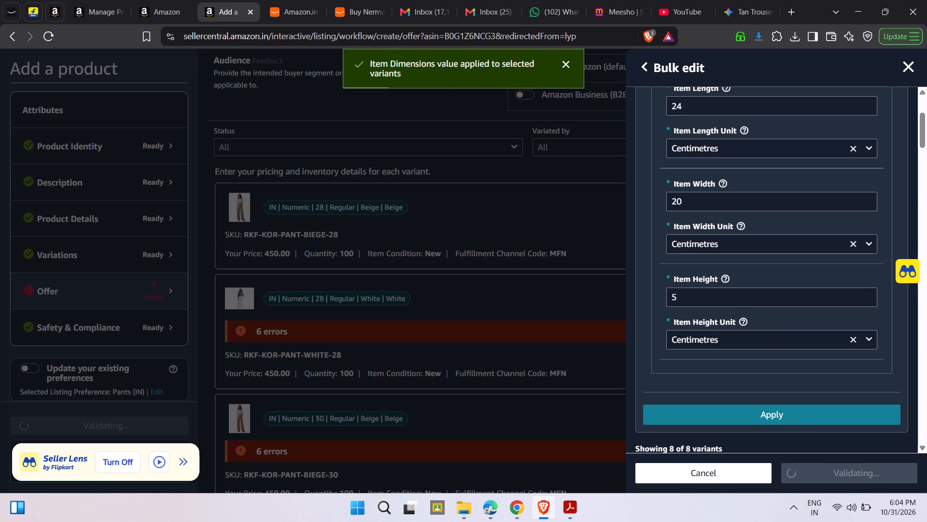
{"action": "scroll", "coordinate": [698, 204], "scroll_direction": "up", "scroll_amount": 3}
{"action": "scroll", "coordinate": [715, 264], "scroll_direction": "down", "scroll_amount": 2}
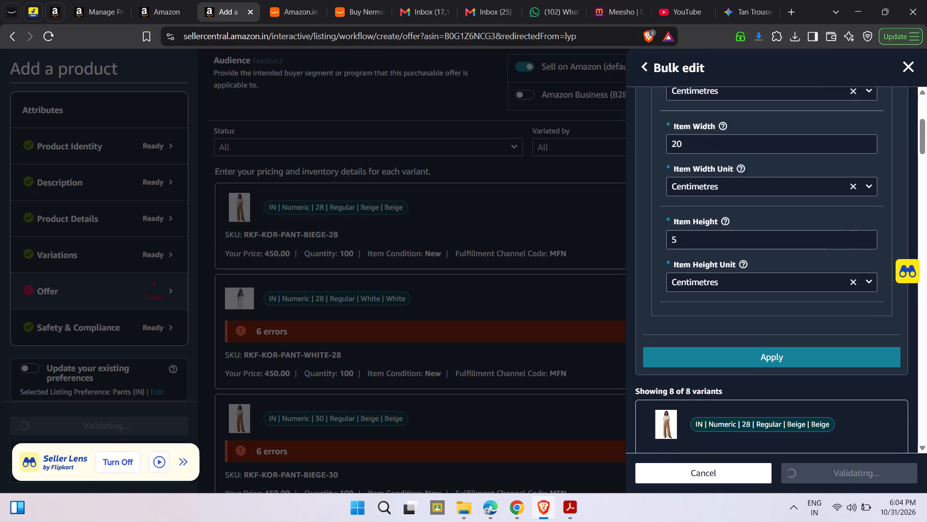
{"action": "scroll", "coordinate": [715, 264], "scroll_direction": "down", "scroll_amount": 3}
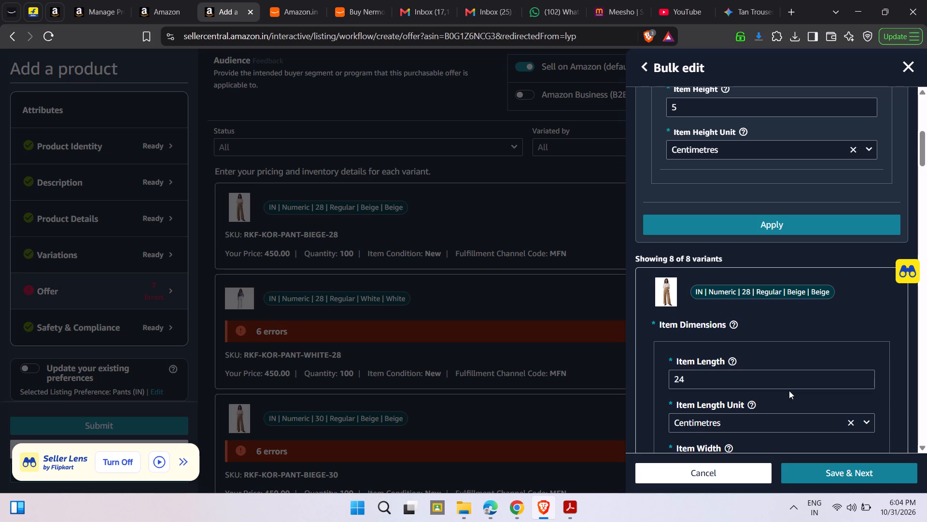
{"action": "scroll", "coordinate": [788, 407], "scroll_direction": "down", "scroll_amount": 2}
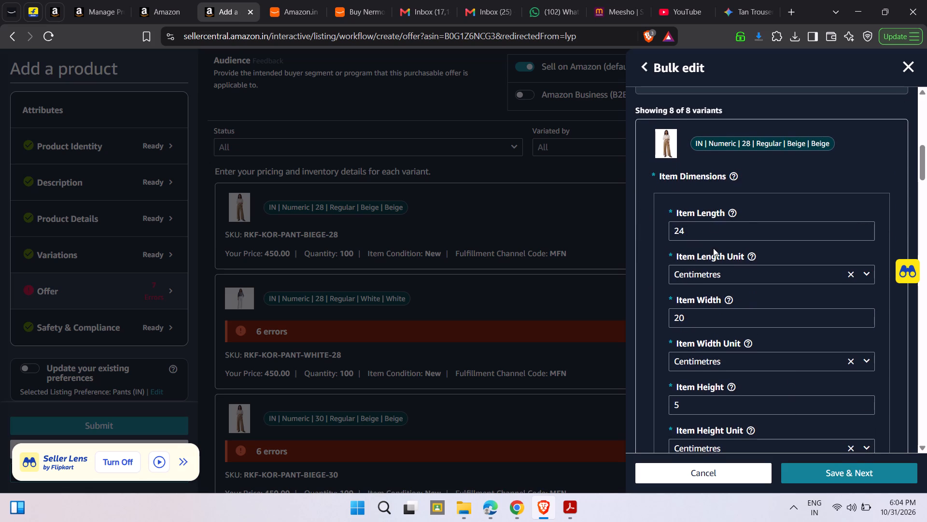
{"action": "scroll", "coordinate": [713, 248], "scroll_direction": "down", "scroll_amount": 4}
{"action": "scroll", "coordinate": [842, 394], "scroll_direction": "up", "scroll_amount": 8}
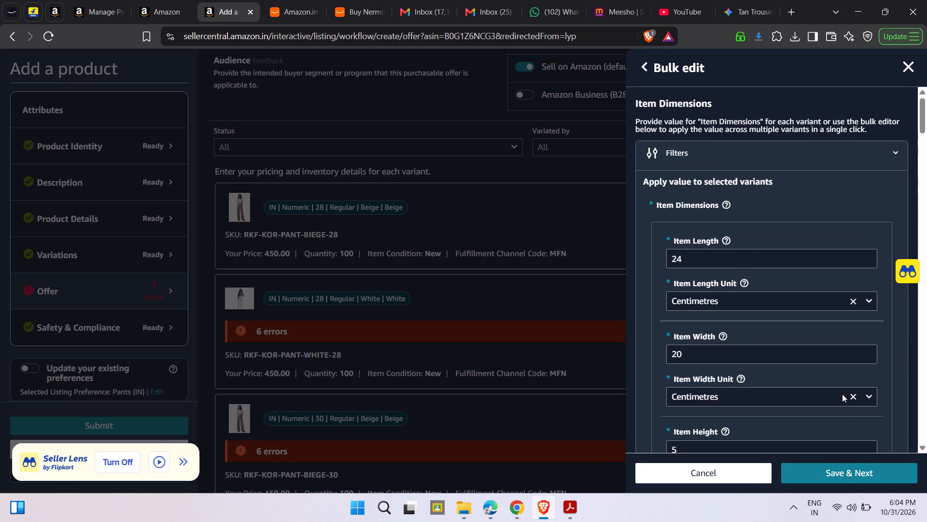
{"action": "scroll", "coordinate": [842, 394], "scroll_direction": "down", "scroll_amount": 2}
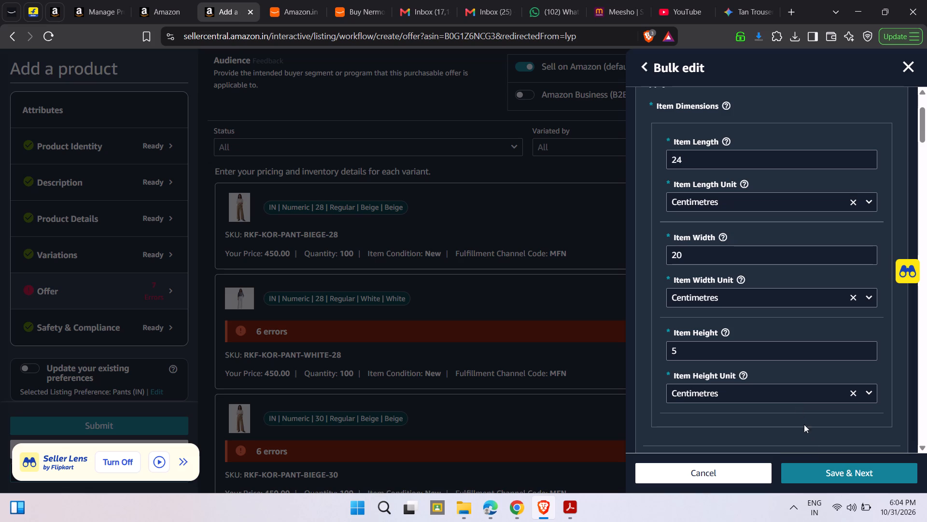
{"action": "left_click", "coordinate": [830, 472]}
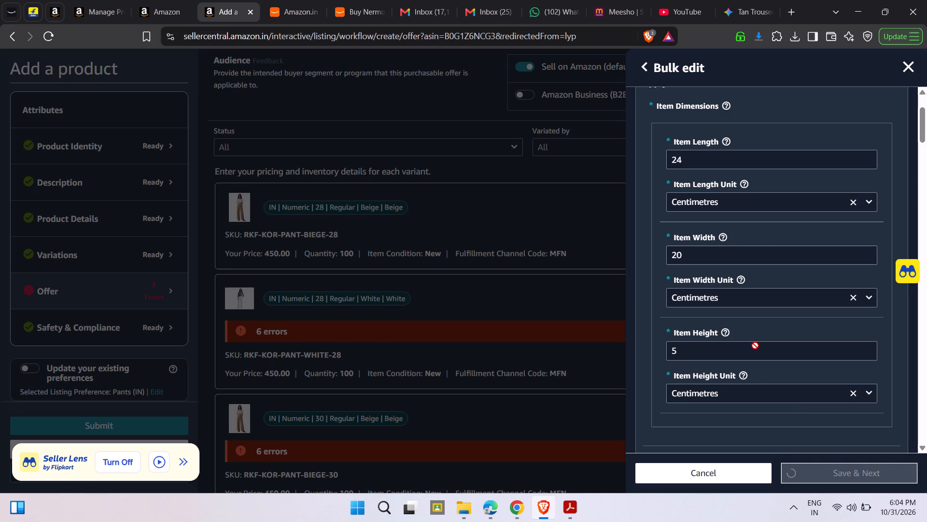
Set the bulk Item Package Length to 20 and Item Package Width to 8, keeping Centimetres.
{"action": "scroll", "coordinate": [755, 346], "scroll_direction": "up", "scroll_amount": 3}
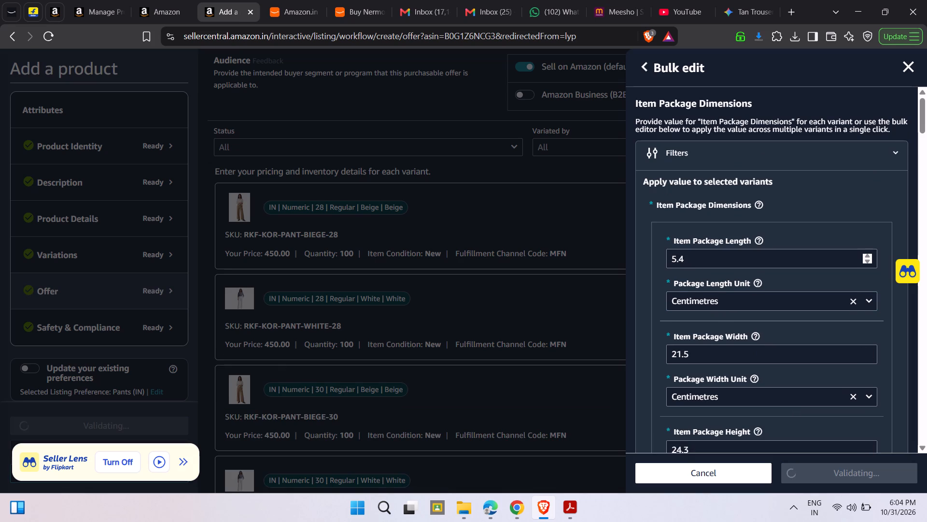
{"action": "triple_click", "coordinate": [695, 257]}
{"action": "left_click", "coordinate": [695, 257]}
{"action": "key", "text": "BackSpace"}
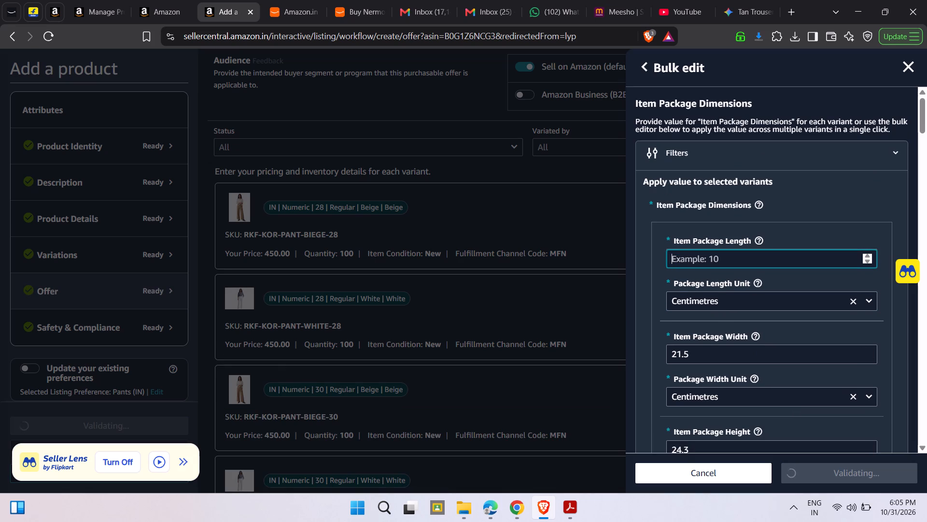
{"action": "type", "text": "20"}
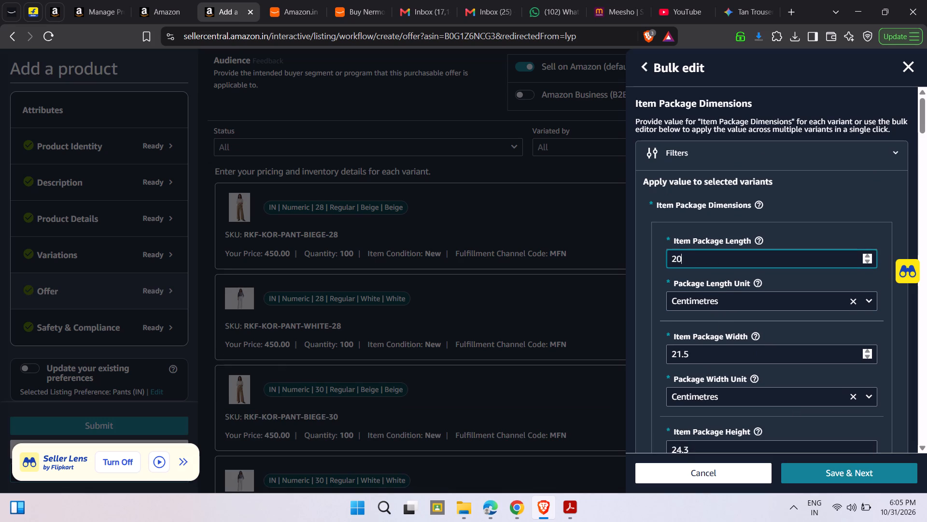
{"action": "double_click", "coordinate": [704, 362]}
{"action": "key", "text": "BackSpace"}
{"action": "key", "text": "BackSpace"}
{"action": "key", "text": "BackSpace"}
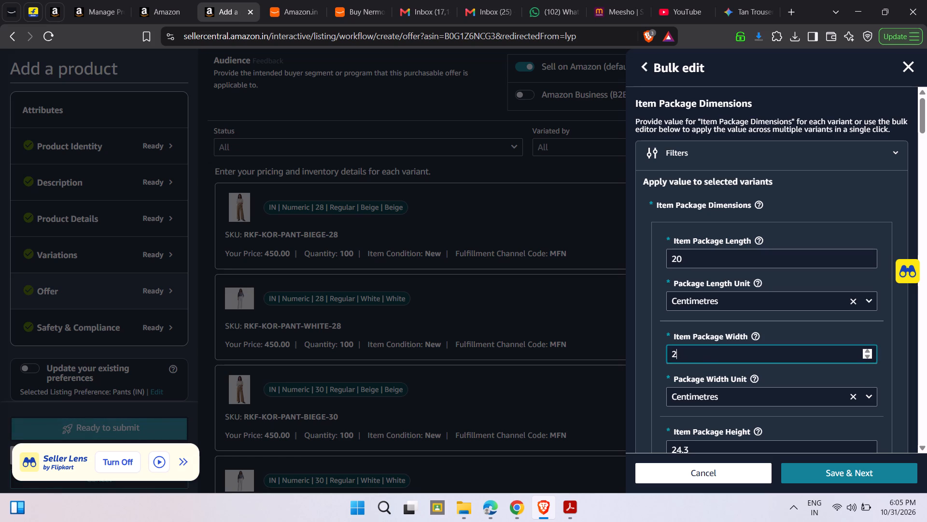
{"action": "key", "text": "BackSpace"}
{"action": "key", "text": "8"}
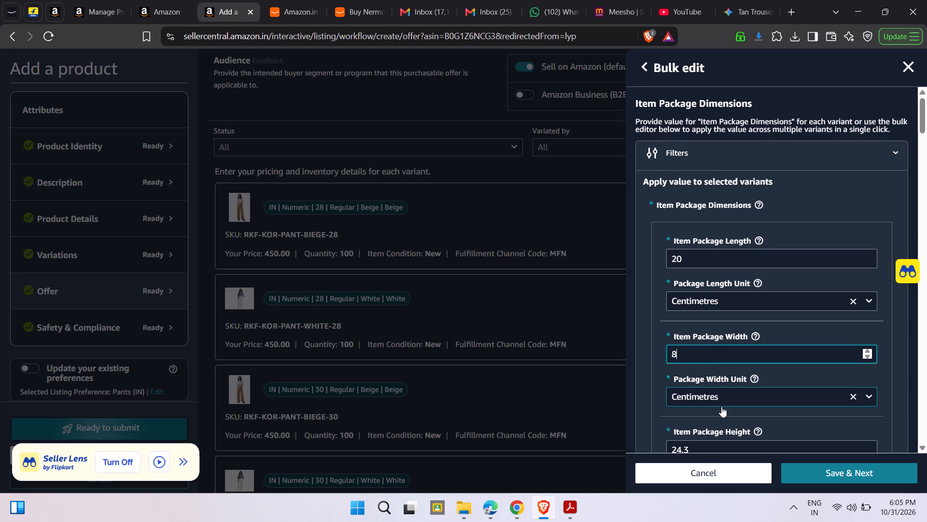
Set the bulk Item Package Height to 3 Centimetres, apply the package dimensions to all variants and save them.
{"action": "scroll", "coordinate": [703, 432], "scroll_direction": "down", "scroll_amount": 1}
{"action": "triple_click", "coordinate": [698, 383]}
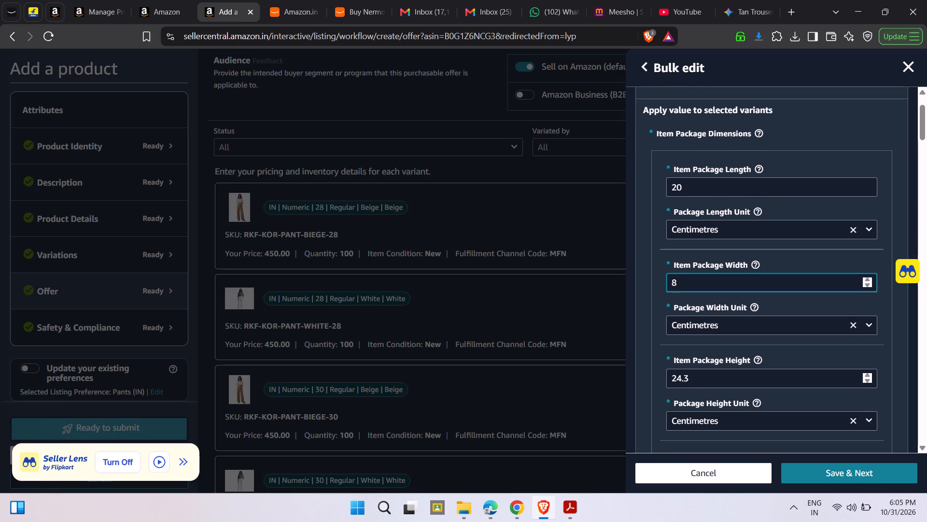
{"action": "left_click", "coordinate": [698, 383]}
{"action": "key", "text": "BackSpace"}
{"action": "key", "text": "3"}
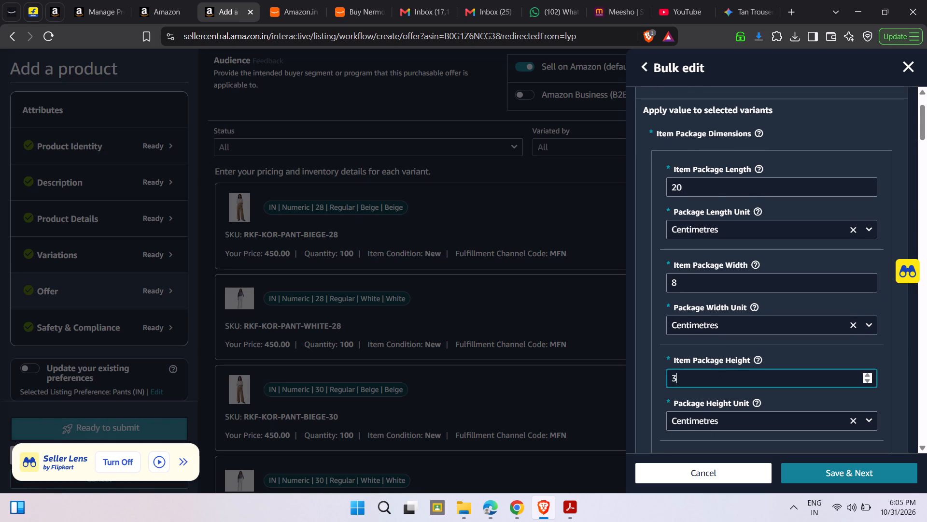
{"action": "scroll", "coordinate": [706, 339], "scroll_direction": "down", "scroll_amount": 2}
{"action": "left_click", "coordinate": [754, 382]}
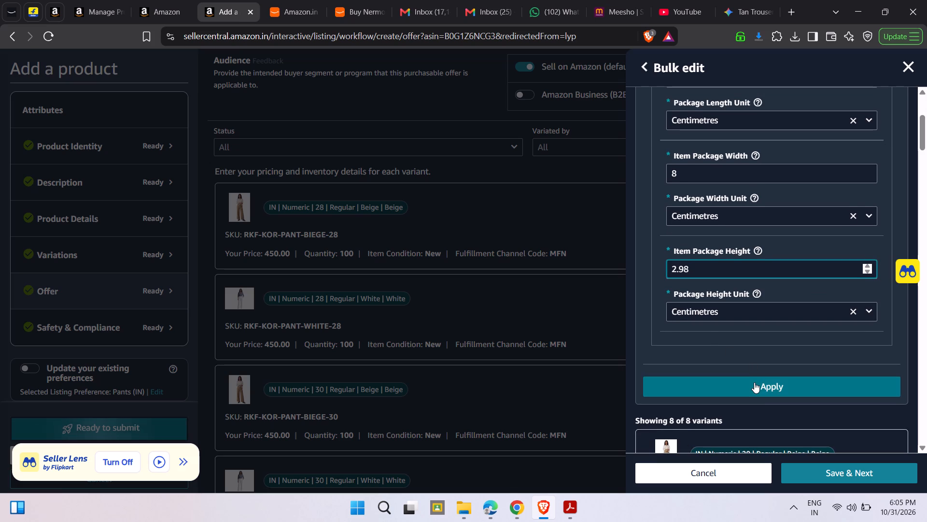
{"action": "triple_click", "coordinate": [711, 270]}
{"action": "key", "text": "BackSpace"}
{"action": "key", "text": "3"}
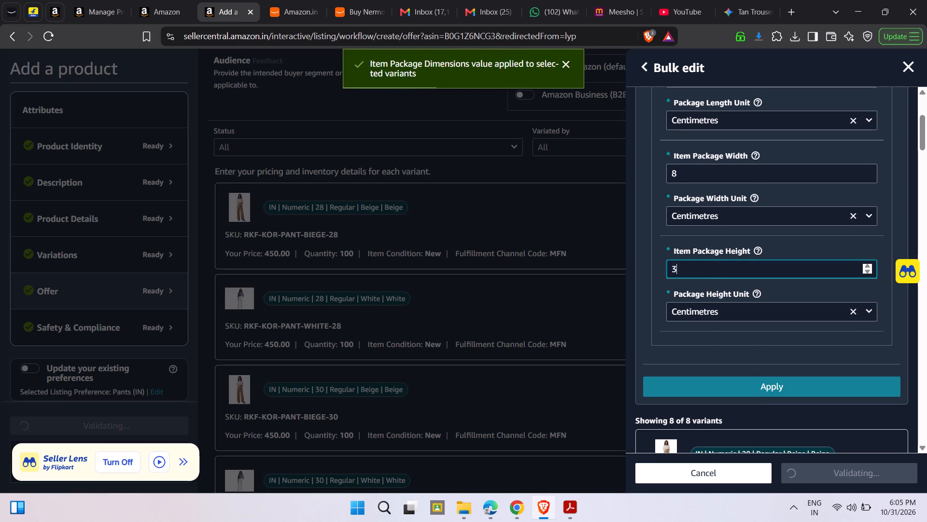
{"action": "left_click", "coordinate": [709, 386]}
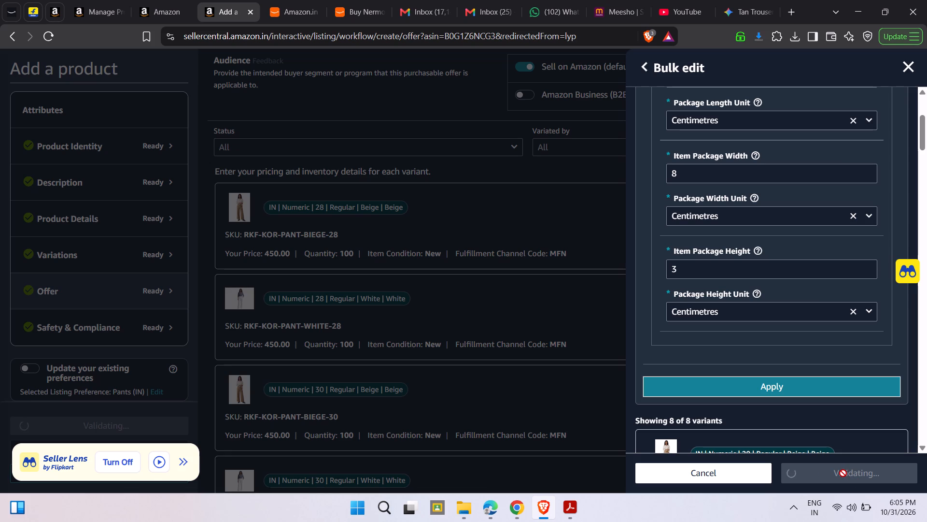
{"action": "left_click", "coordinate": [843, 473]}
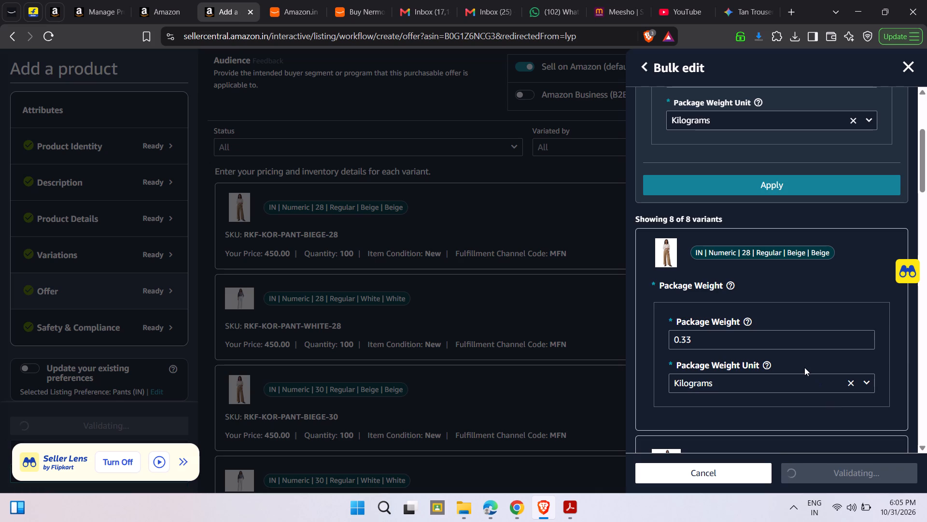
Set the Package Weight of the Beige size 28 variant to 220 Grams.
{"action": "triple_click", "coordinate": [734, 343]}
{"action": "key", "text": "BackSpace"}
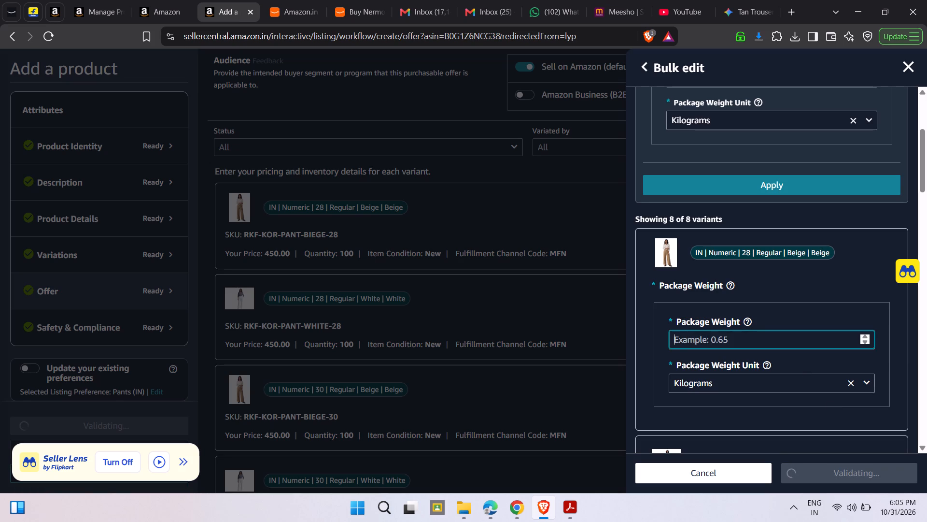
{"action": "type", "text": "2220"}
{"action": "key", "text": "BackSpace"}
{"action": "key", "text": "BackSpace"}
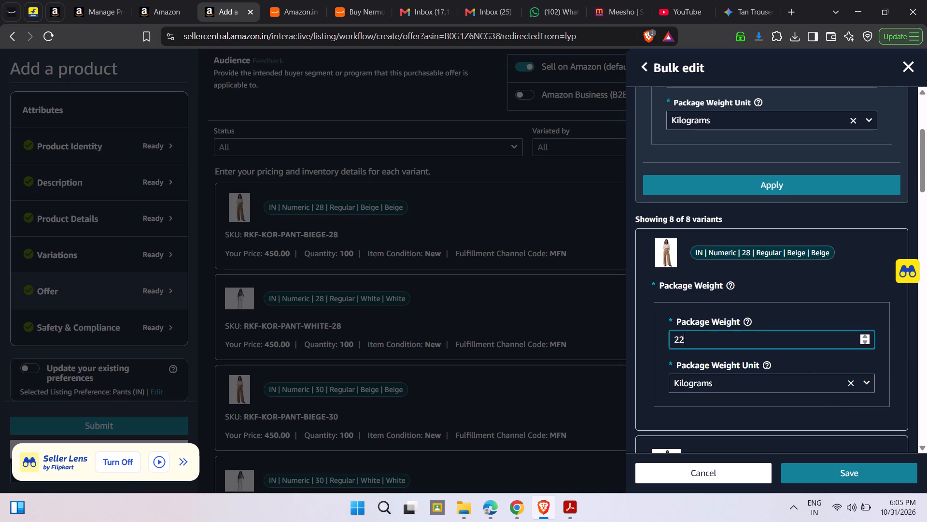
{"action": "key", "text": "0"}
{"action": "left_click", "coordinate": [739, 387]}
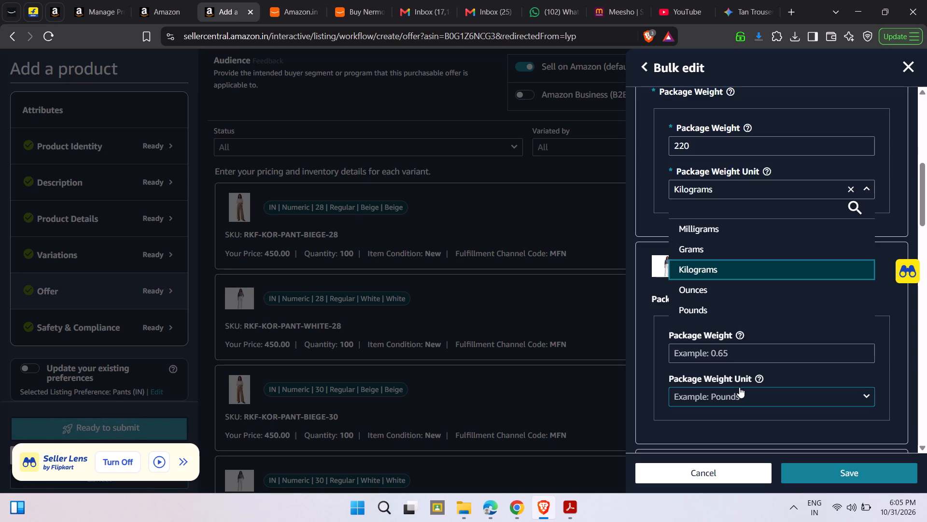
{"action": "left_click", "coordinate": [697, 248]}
Apply a bulk Package Weight of 220 Grams to all variants and save it.
{"action": "scroll", "coordinate": [713, 350], "scroll_direction": "up", "scroll_amount": 7}
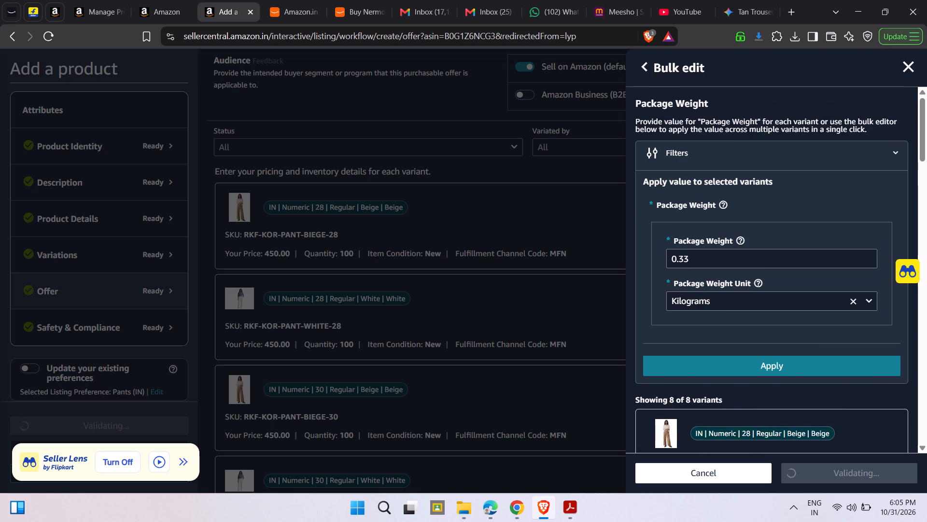
{"action": "left_click", "coordinate": [724, 296]}
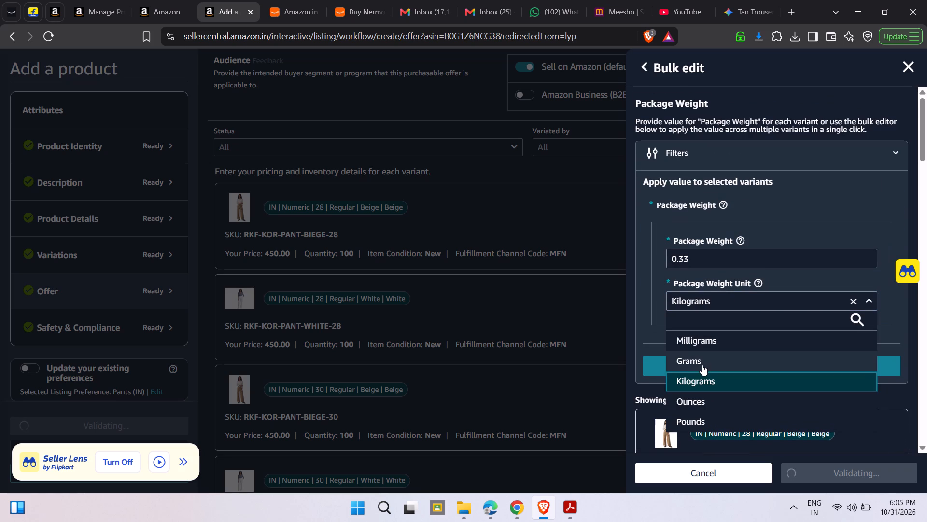
{"action": "left_click", "coordinate": [702, 365]}
{"action": "triple_click", "coordinate": [706, 257]}
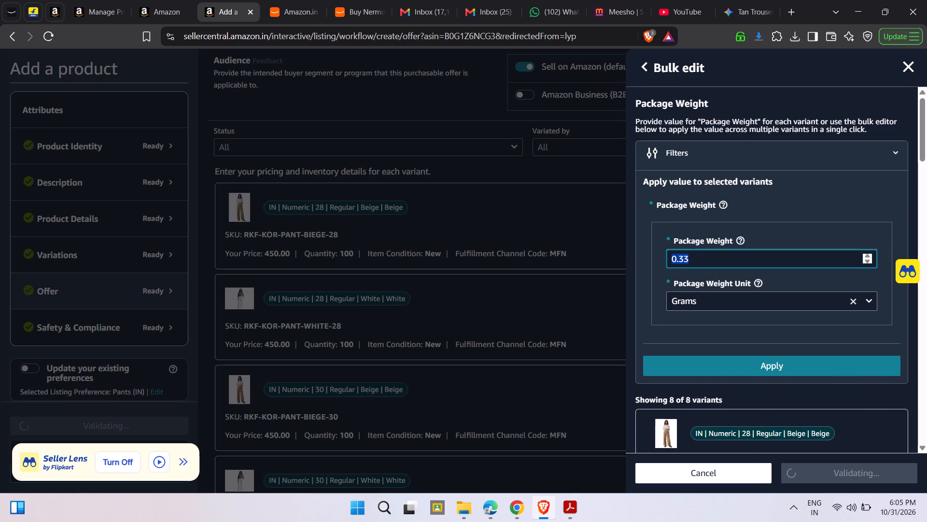
{"action": "key", "text": "BackSpace"}
{"action": "key", "text": "5"}
{"action": "key", "text": "BackSpace"}
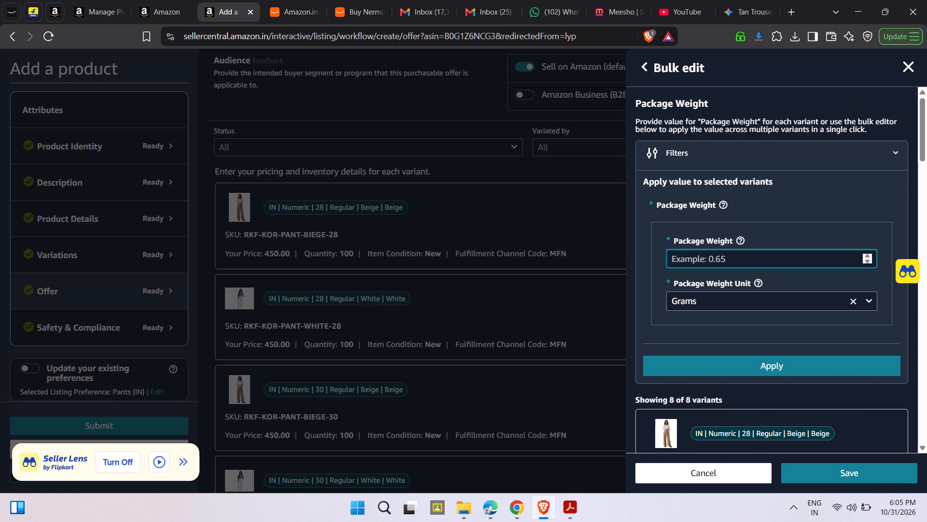
{"action": "type", "text": "220"}
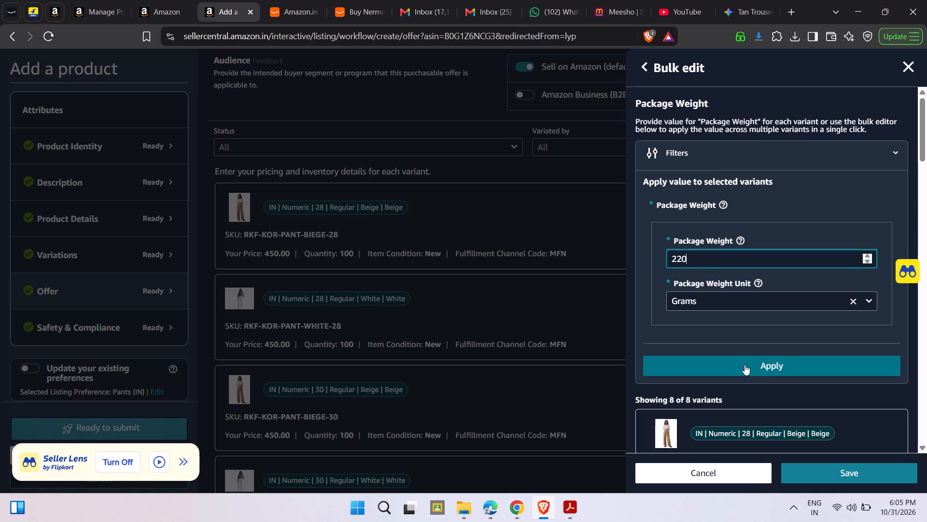
{"action": "left_click", "coordinate": [744, 364]}
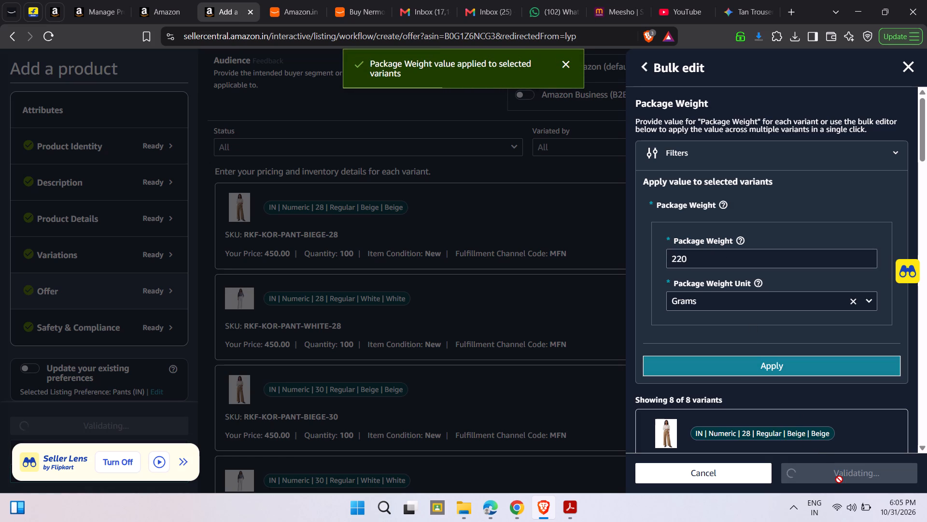
{"action": "left_click", "coordinate": [834, 480]}
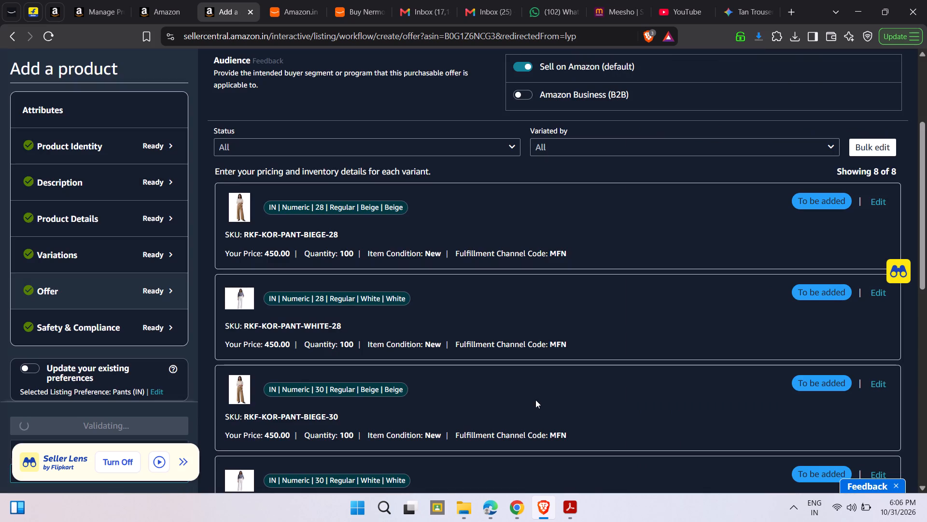
Review the offer details of the Beige and White variants in sizes 28–34 and submit the listing.
{"action": "scroll", "coordinate": [535, 400], "scroll_direction": "down", "scroll_amount": 2}
{"action": "scroll", "coordinate": [348, 382], "scroll_direction": "down", "scroll_amount": 2}
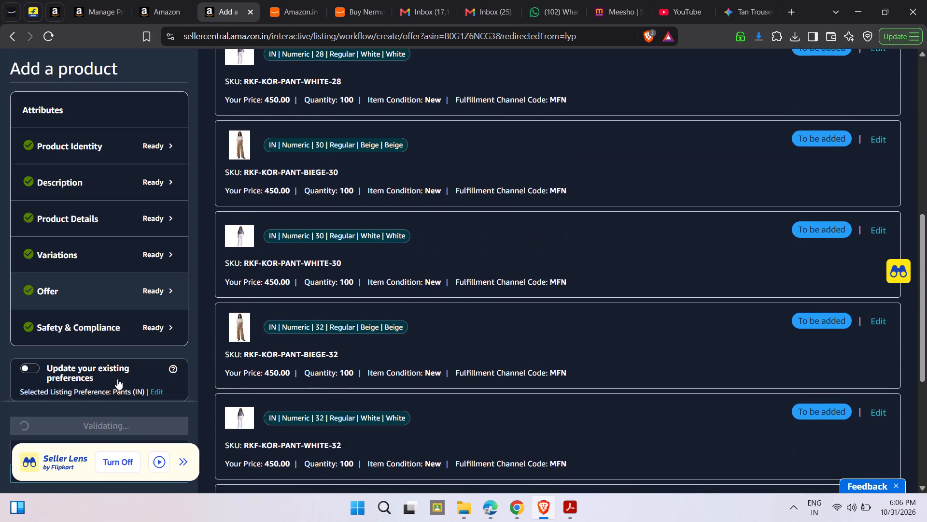
{"action": "scroll", "coordinate": [111, 380], "scroll_direction": "down", "scroll_amount": 2}
{"action": "scroll", "coordinate": [157, 416], "scroll_direction": "down", "scroll_amount": 2}
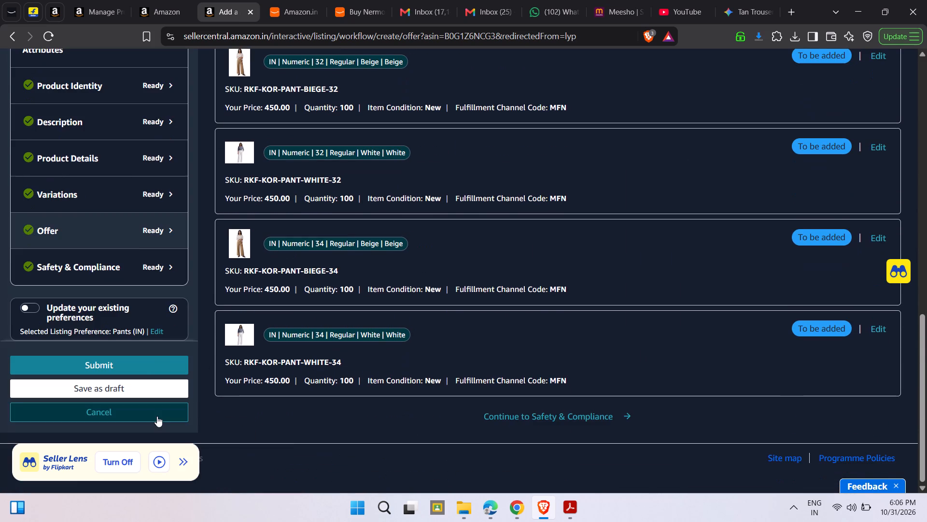
{"action": "left_click", "coordinate": [131, 359]}
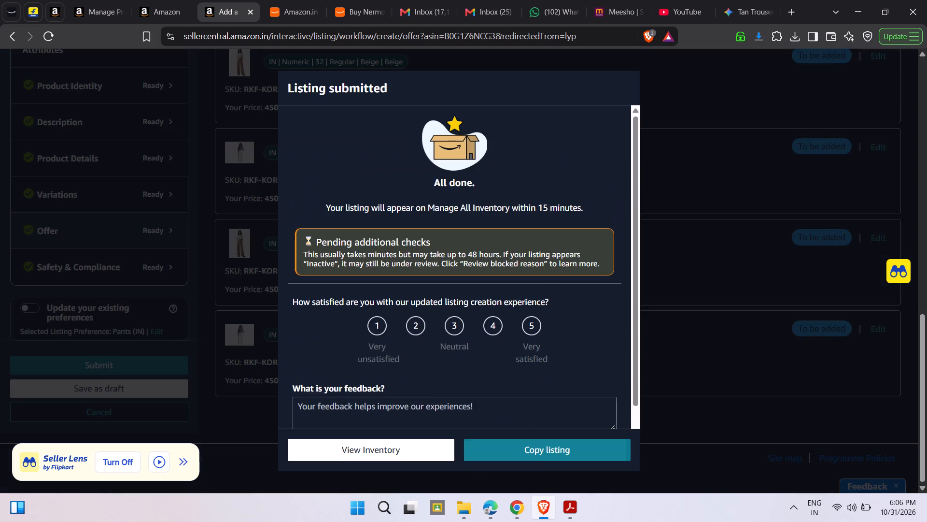
View the inventory from the submission confirmation and look through the Activate listings view for the new pants.
{"action": "left_click", "coordinate": [369, 449]}
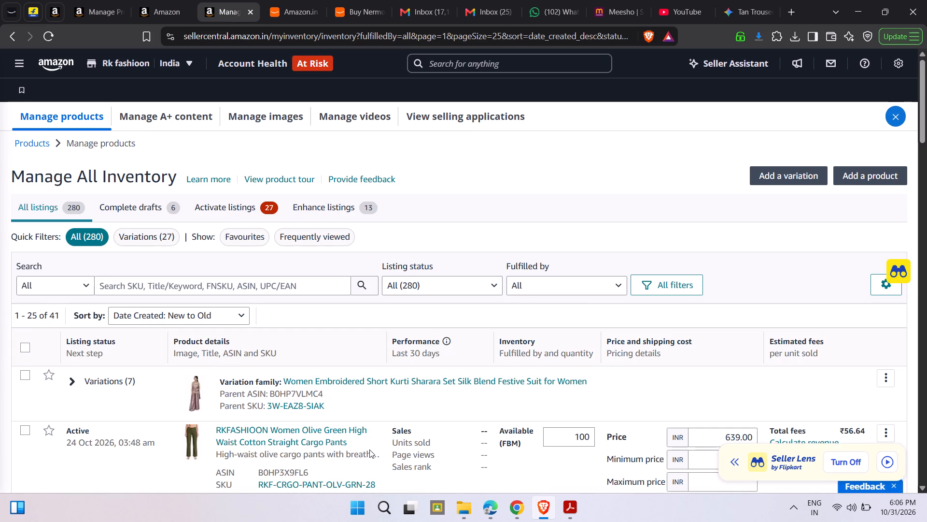
{"action": "left_click", "coordinate": [226, 216]}
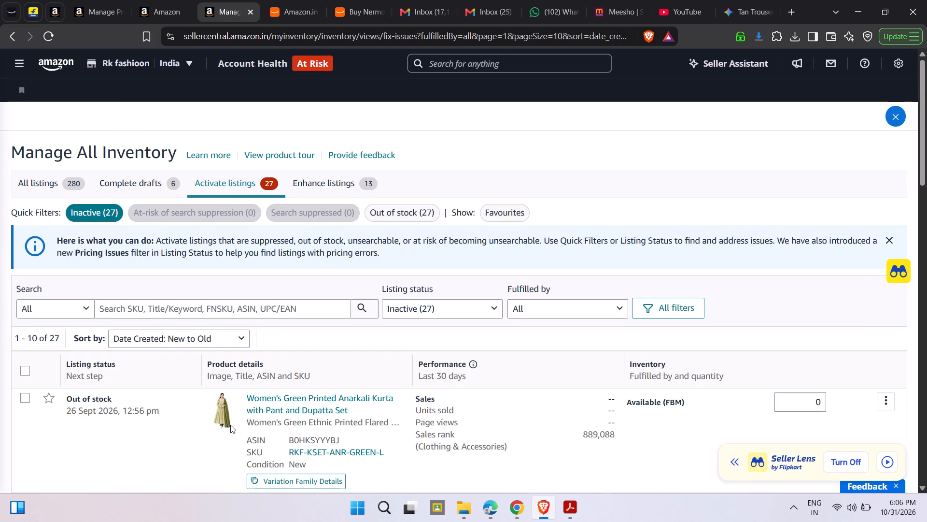
{"action": "scroll", "coordinate": [230, 425], "scroll_direction": "down", "scroll_amount": 20}
{"action": "scroll", "coordinate": [230, 425], "scroll_direction": "down", "scroll_amount": 1}
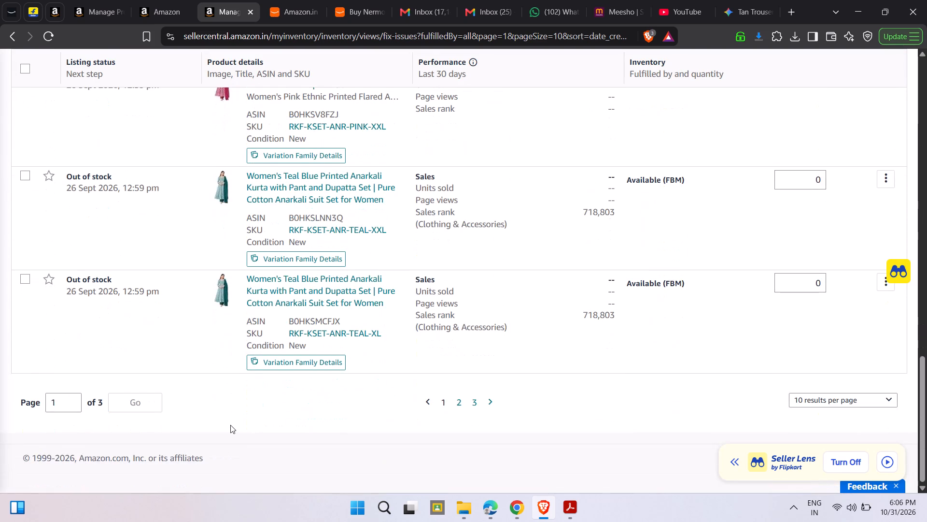
{"action": "scroll", "coordinate": [230, 425], "scroll_direction": "up", "scroll_amount": 18}
Dismiss the product information for the Nermosa Korean trousers and close the List Your Products browser page.
{"action": "left_click", "coordinate": [164, 17]}
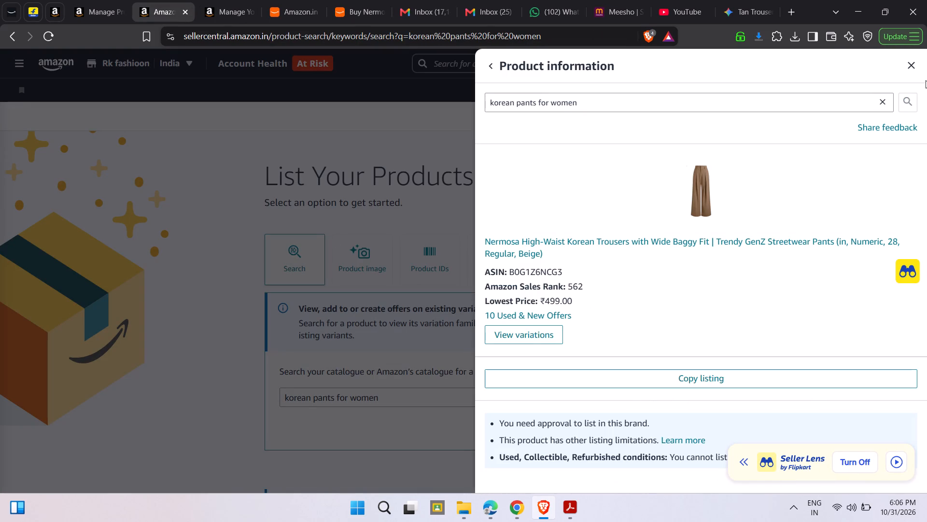
{"action": "left_click", "coordinate": [906, 69]}
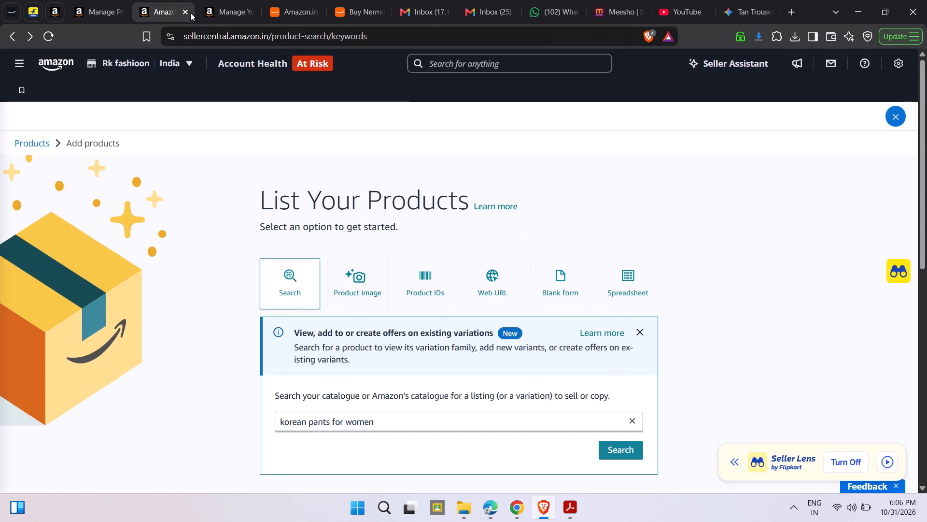
{"action": "left_click", "coordinate": [187, 12]}
Check the Manage products list for the submitted pants listing and reload the page.
{"action": "left_click", "coordinate": [105, 13]}
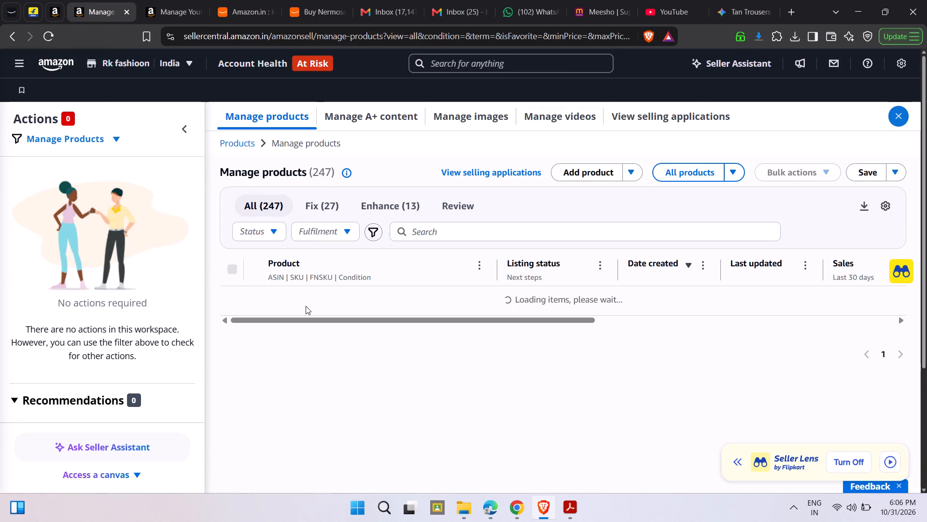
{"action": "scroll", "coordinate": [393, 344], "scroll_direction": "up", "scroll_amount": 4}
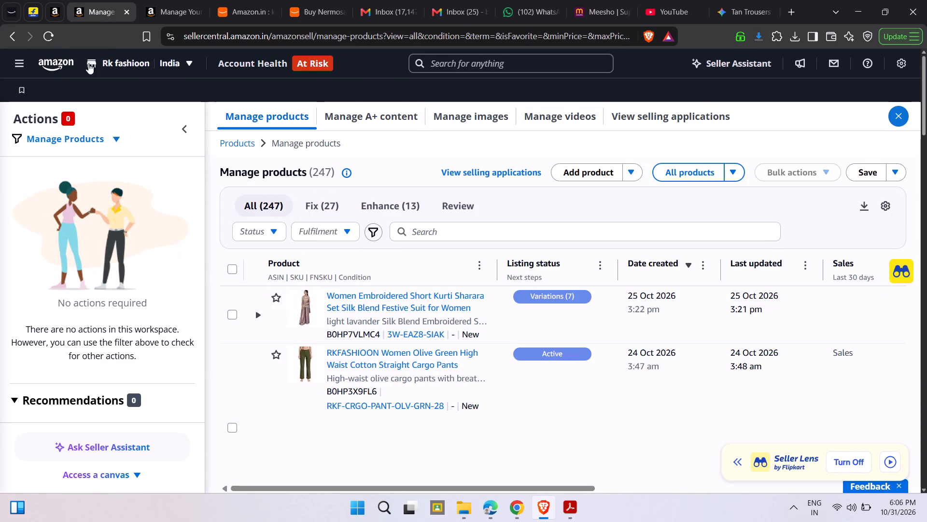
{"action": "left_click", "coordinate": [52, 38]}
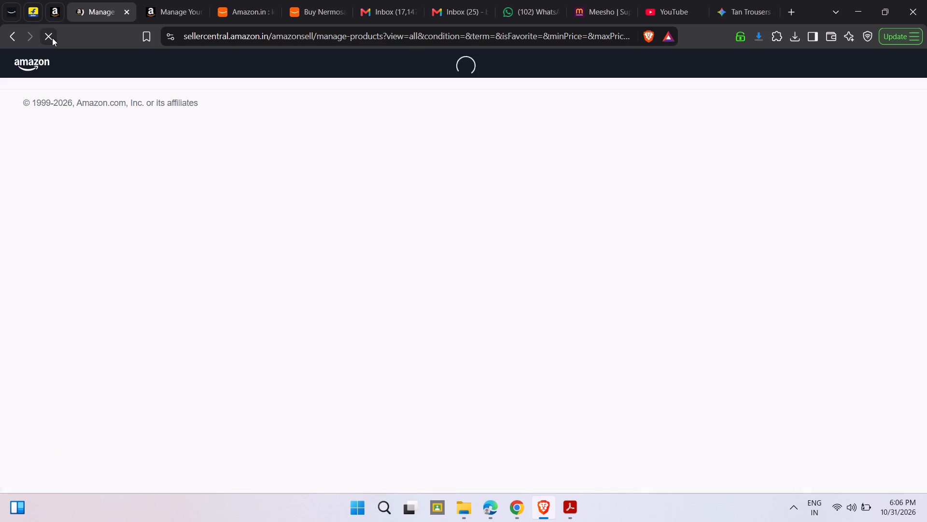